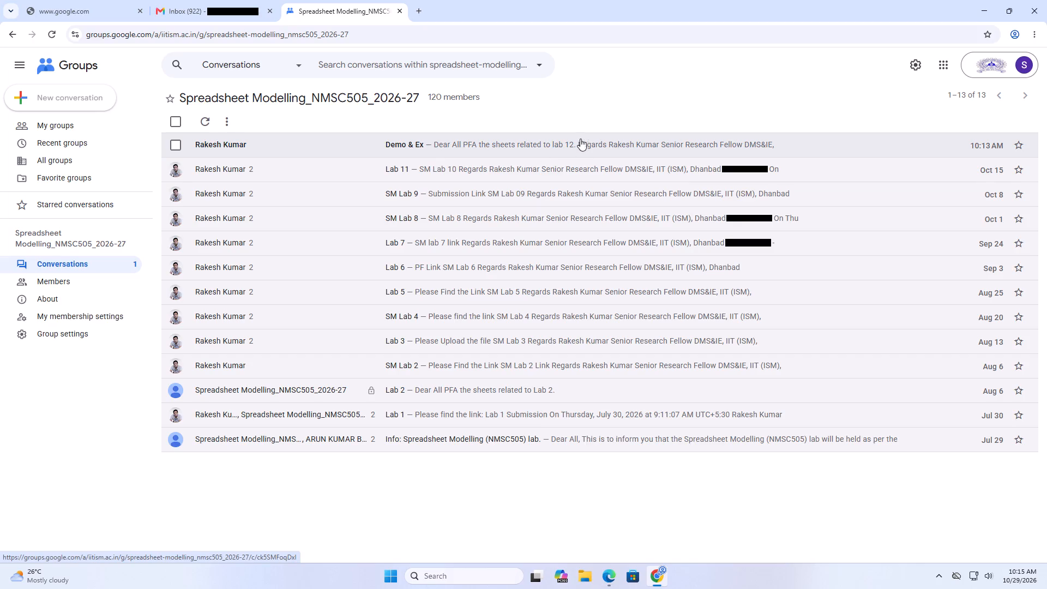
# Open the "Demo & Ex" conversation with the lab 12 sheets in the Spreadsheet Modelling_NMSC505_2026-27 group.
pyautogui.click(553, 144)
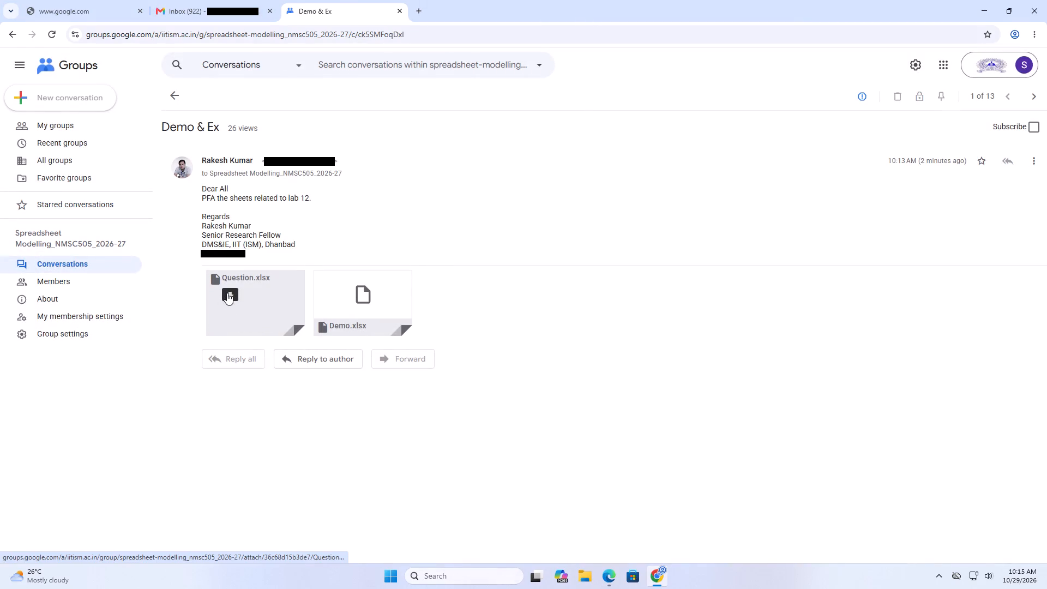
# Download the Question.xlsx and Demo.xlsx attachments from the Demo & Ex conversation.
pyautogui.click(230, 297)
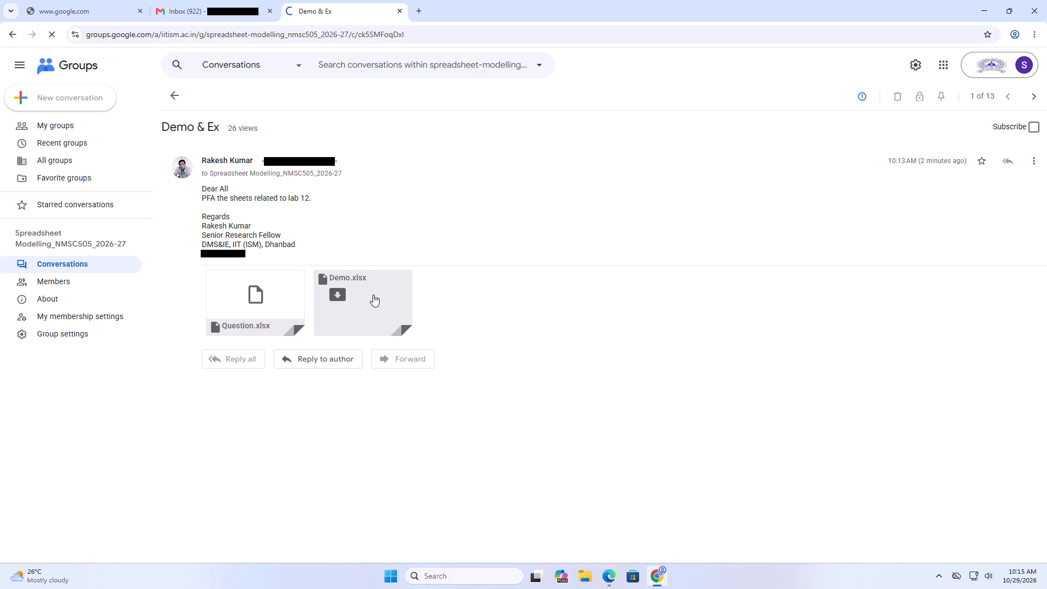
pyautogui.click(340, 293)
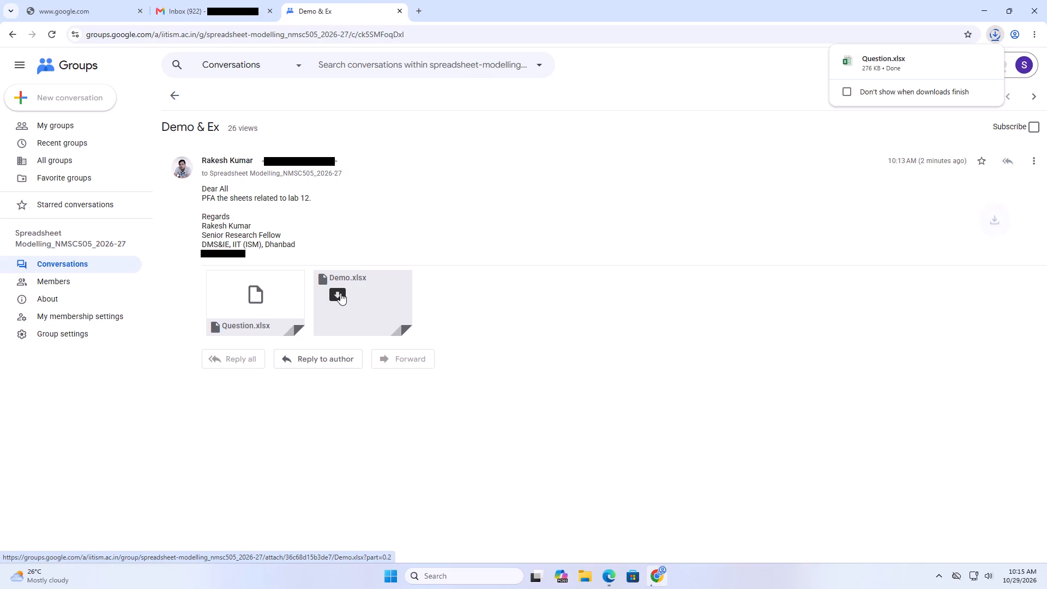
# Open the downloaded Question.xlsx in Excel and enable editing.
pyautogui.click(861, 68)
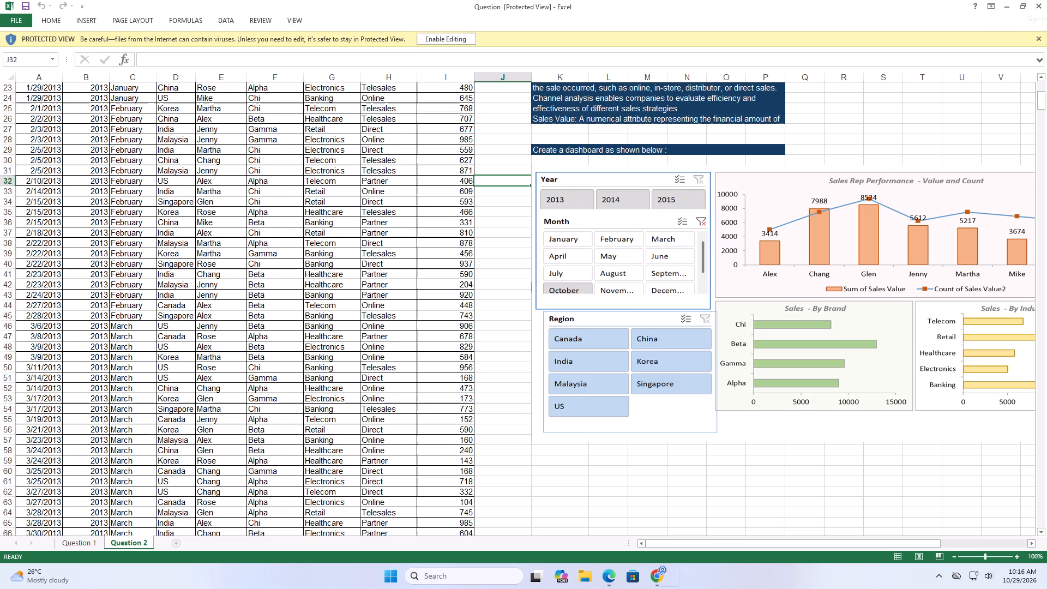
pyautogui.click(453, 40)
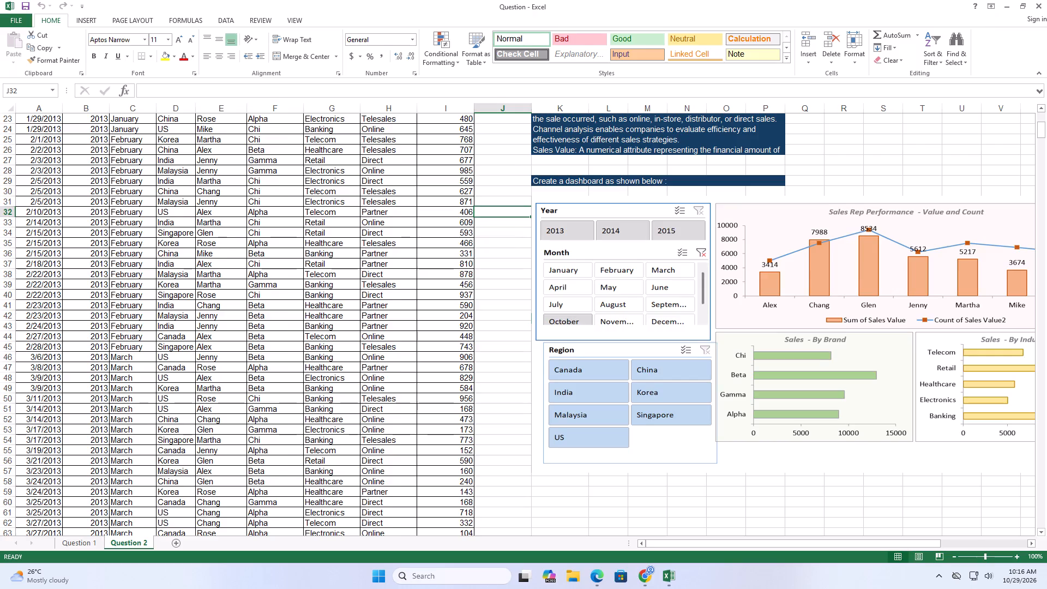
# Examine the Question 2 sheet's sales data, field descriptions and sample dashboard.
pyautogui.scroll(3, 459, 324)
pyautogui.scroll(-1, 462, 306)
pyautogui.scroll(4, 463, 306)
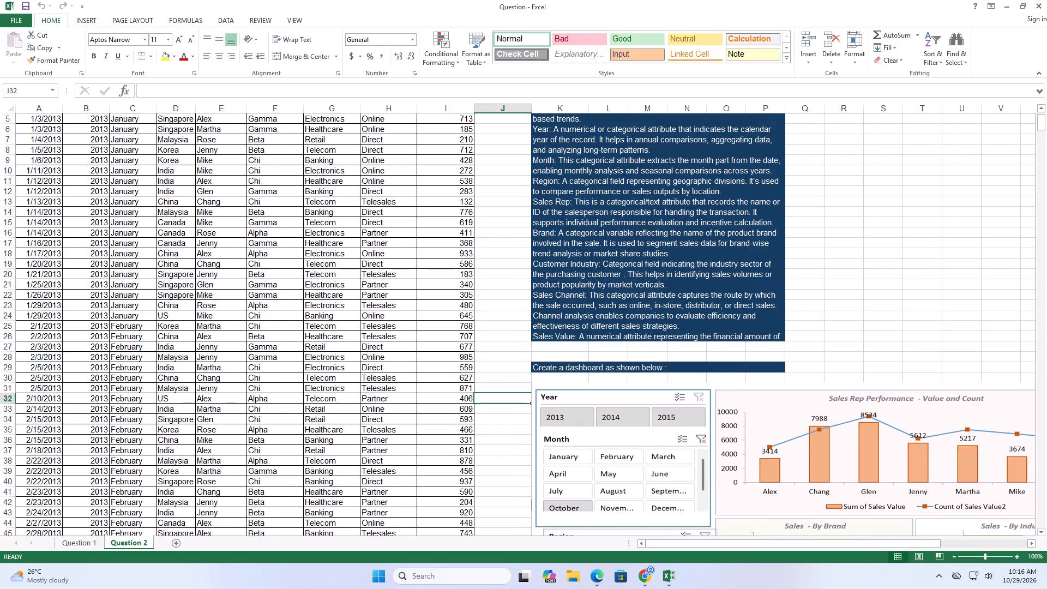
pyautogui.scroll(1, 464, 301)
pyautogui.scroll(-1, 464, 301)
pyautogui.scroll(5, 464, 301)
pyautogui.scroll(-1, 465, 296)
pyautogui.scroll(2, 465, 296)
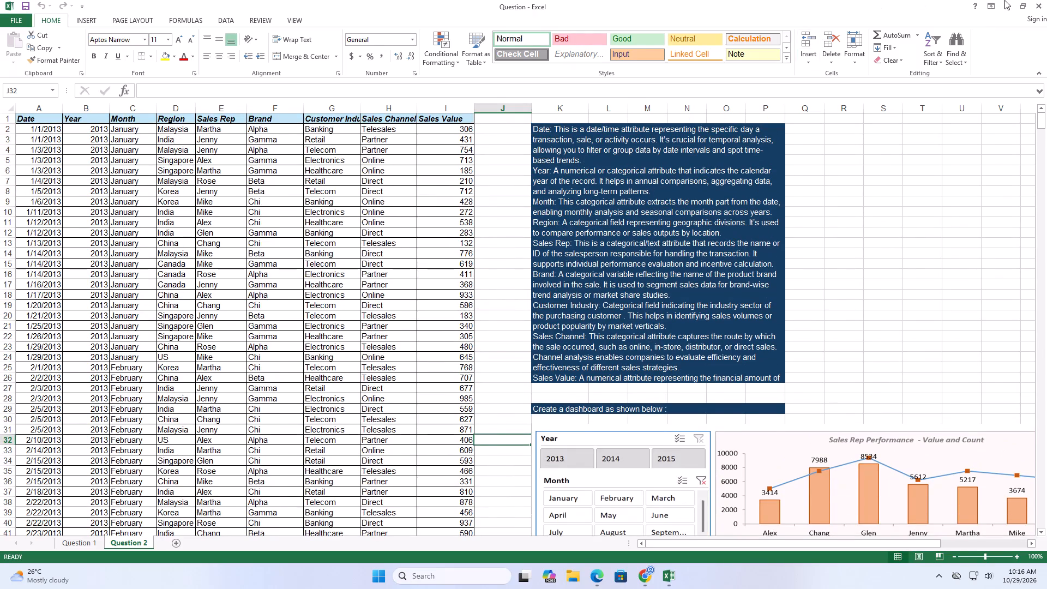
# Reopen Question.xlsx from Chrome's recent downloads and review the Question 2 data and instructions again.
pyautogui.click(1004, 0)
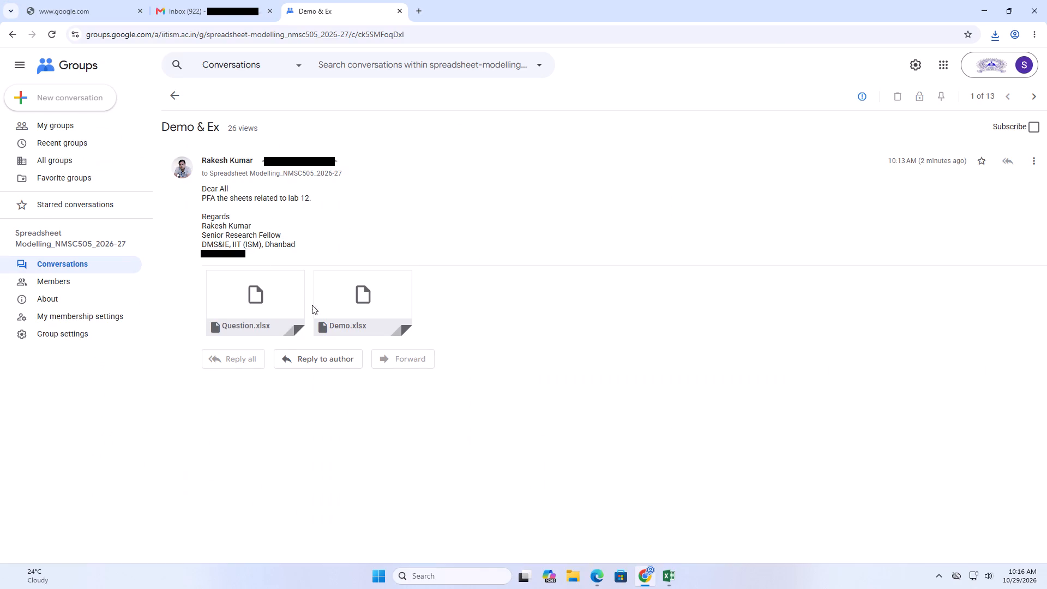
pyautogui.click(994, 38)
pyautogui.click(887, 120)
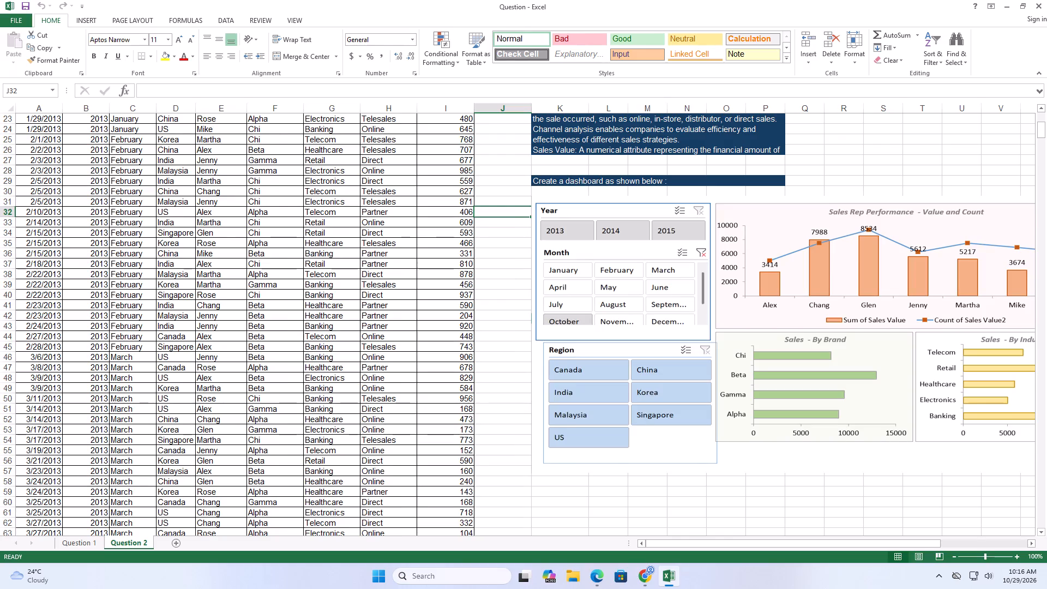
pyautogui.scroll(4, 476, 253)
pyautogui.scroll(-1, 482, 237)
pyautogui.scroll(4, 482, 237)
pyautogui.scroll(-1, 483, 235)
pyautogui.scroll(2, 483, 235)
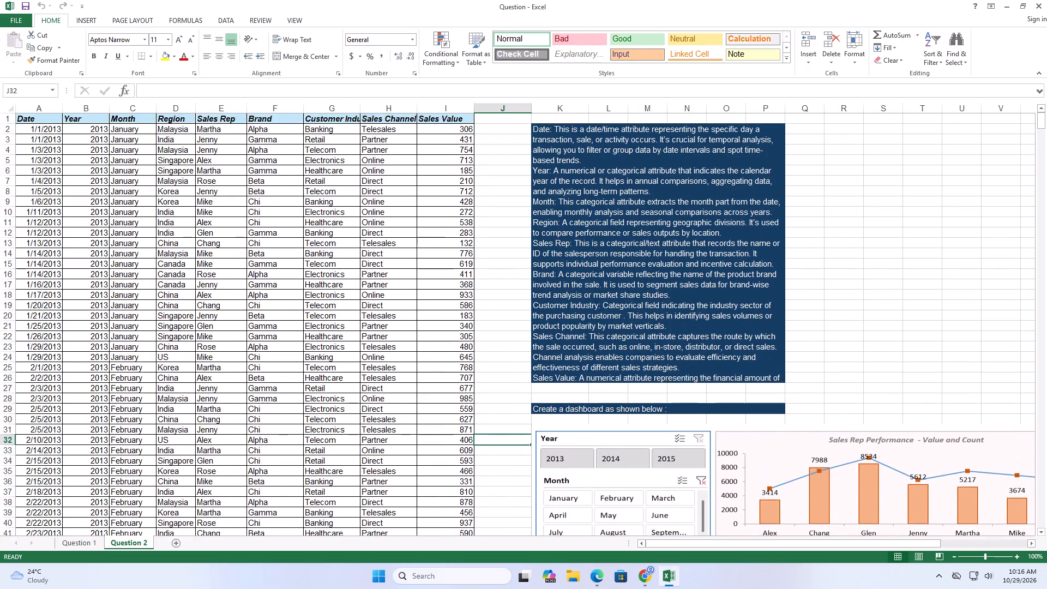
pyautogui.scroll(4, 484, 233)
pyautogui.scroll(-1, 484, 233)
pyautogui.scroll(5, 488, 230)
# Close the Question workbook and the open Microsoft Edge window.
pyautogui.click(1046, 0)
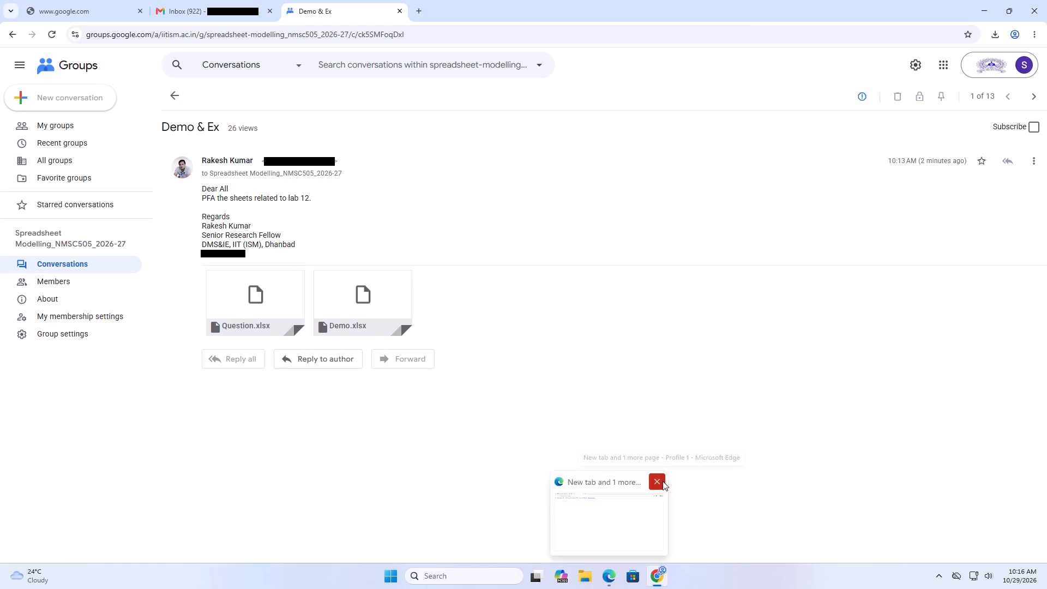
pyautogui.click(663, 480)
# Open Demo (1).xlsx from Chrome's recent downloads and enable editing in Excel.
pyautogui.click(993, 30)
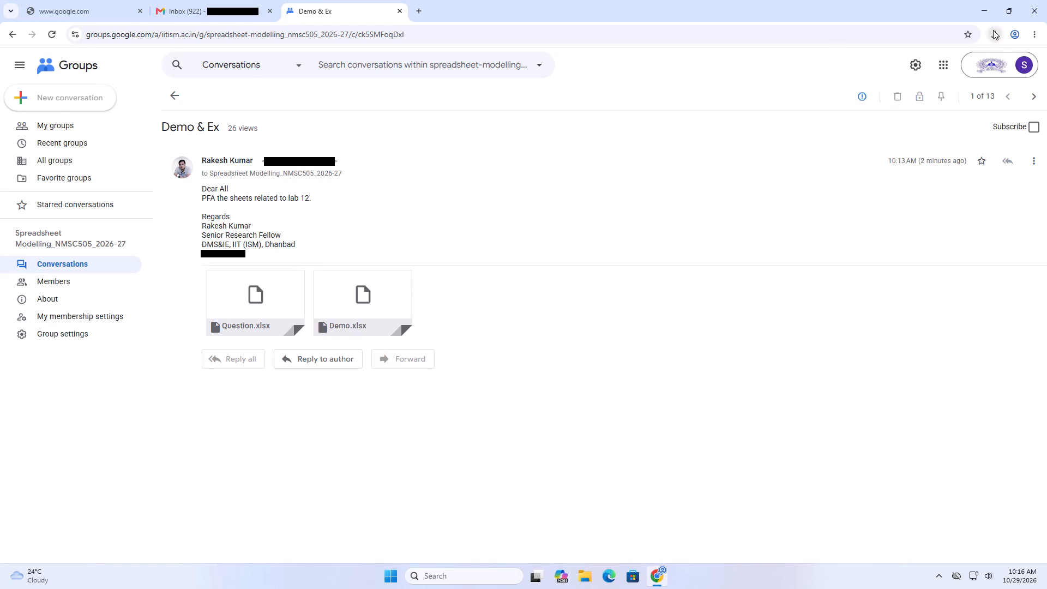
pyautogui.click(904, 89)
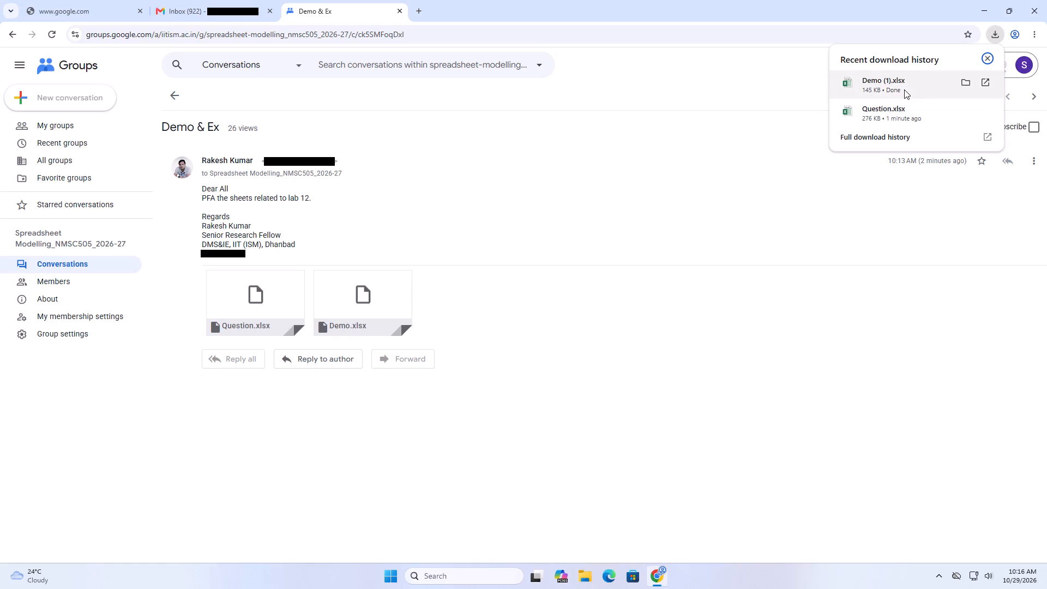
pyautogui.doubleClick(903, 86)
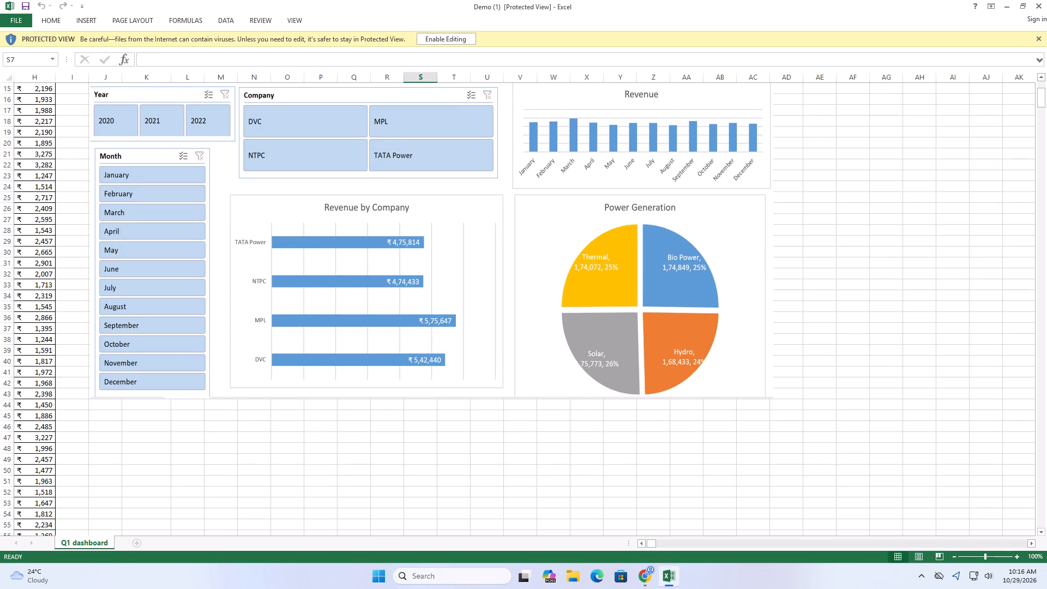
pyautogui.scroll(4, 317, 298)
pyautogui.click(432, 39)
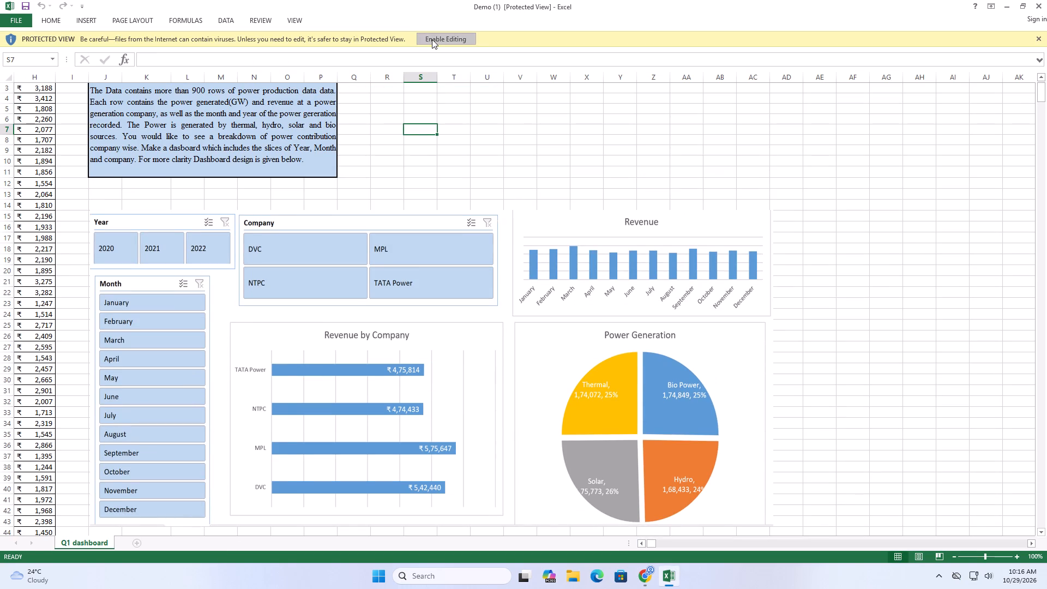
# Examine the Q1 dashboard sheet's task description, slicers and charts to see what the dashboard must contain.
pyautogui.scroll(-1, 354, 242)
pyautogui.scroll(5, 354, 242)
pyautogui.scroll(-1, 358, 223)
pyautogui.scroll(3, 358, 223)
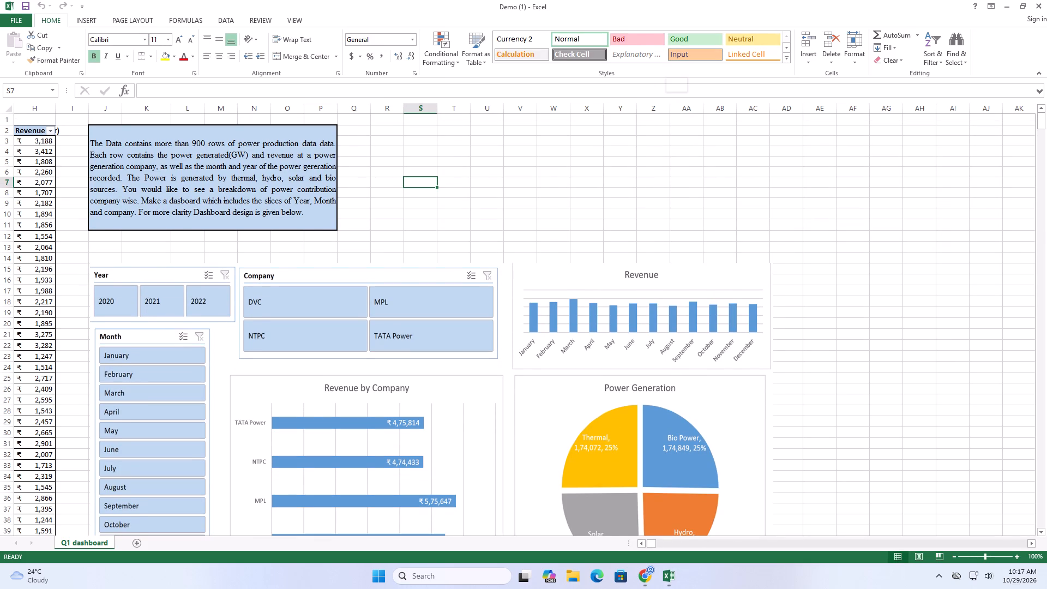
pyautogui.scroll(-5, 673, 151)
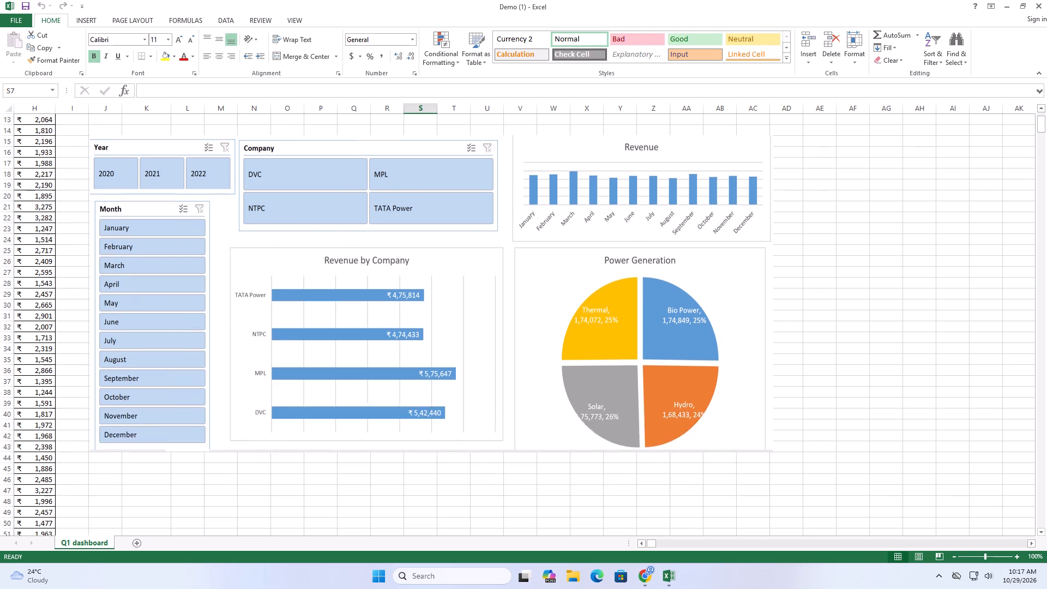
pyautogui.scroll(-4, 671, 135)
pyautogui.scroll(11, 672, 134)
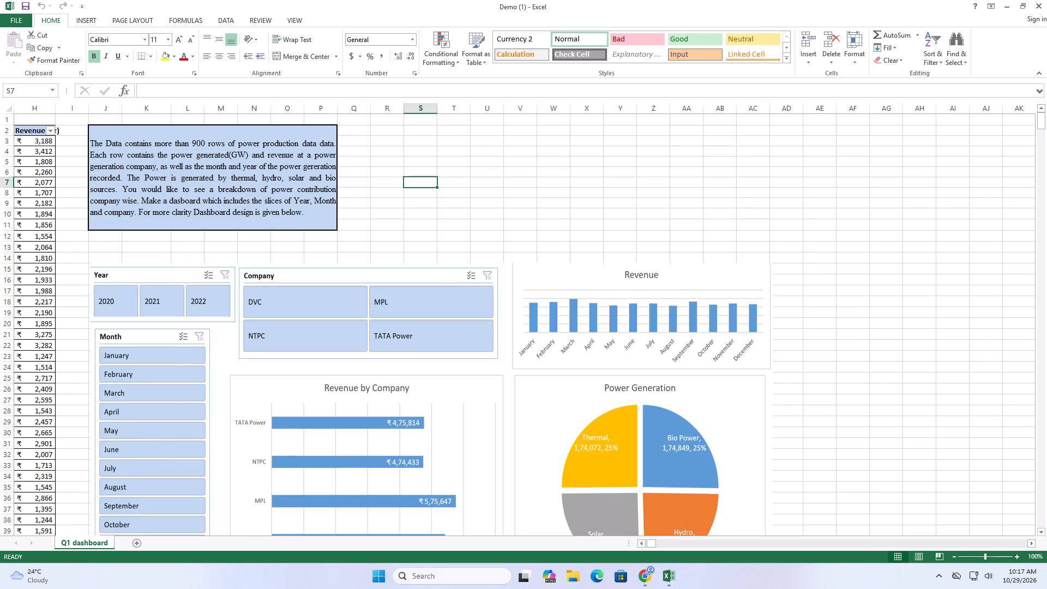
pyautogui.scroll(-1, 672, 133)
pyautogui.scroll(4, 672, 133)
pyautogui.scroll(-3, 615, 170)
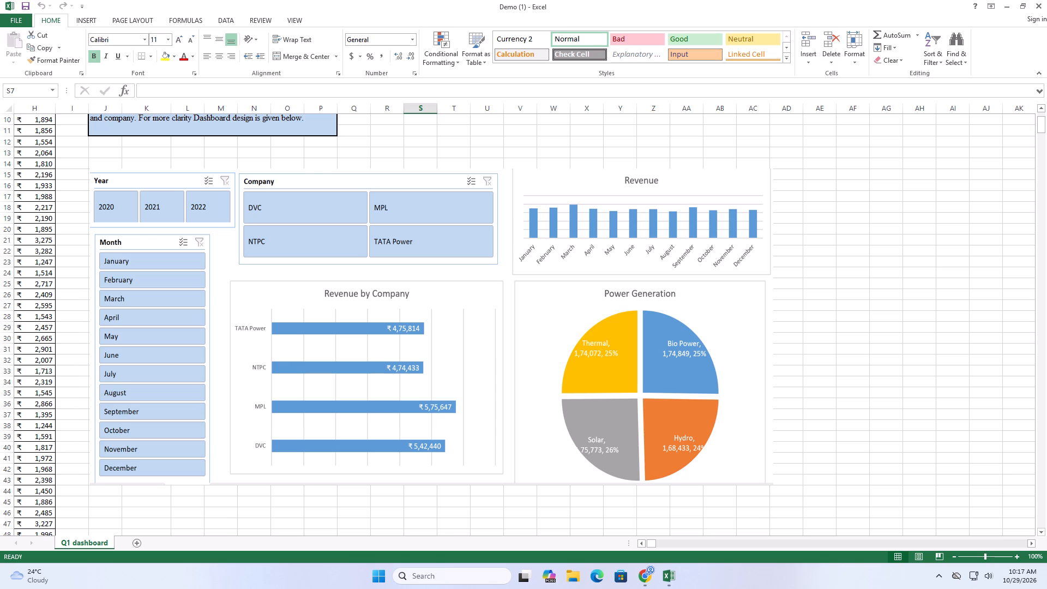
pyautogui.scroll(5, 405, 187)
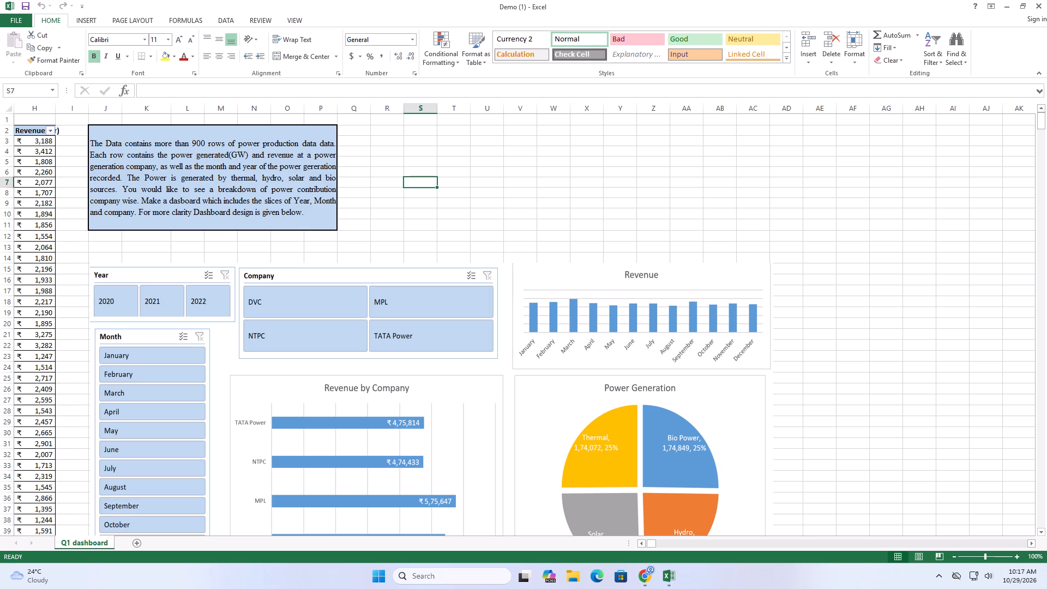
pyautogui.click(1032, 544)
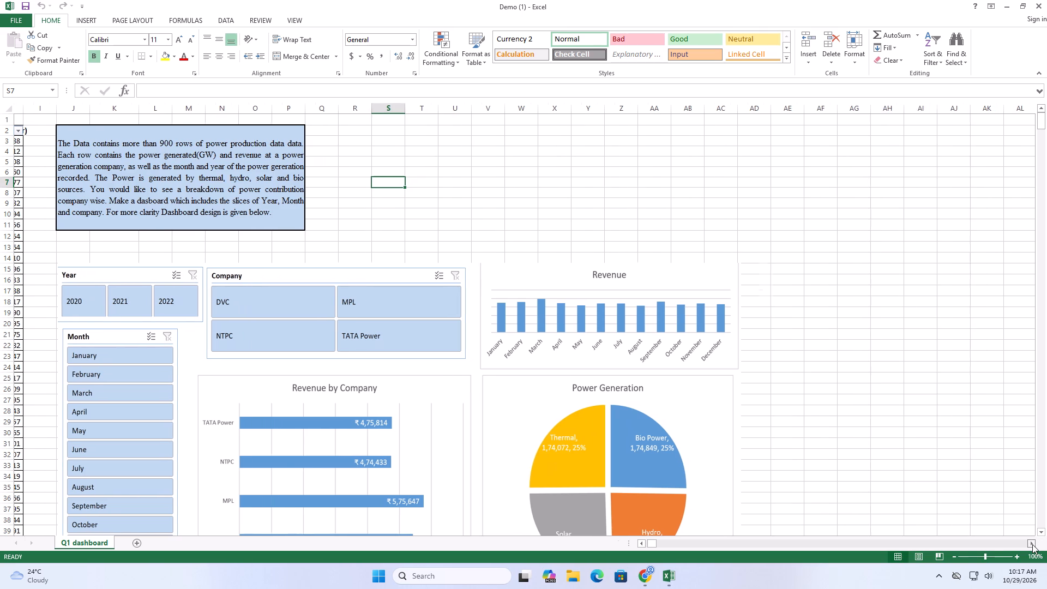
pyautogui.click(1032, 544)
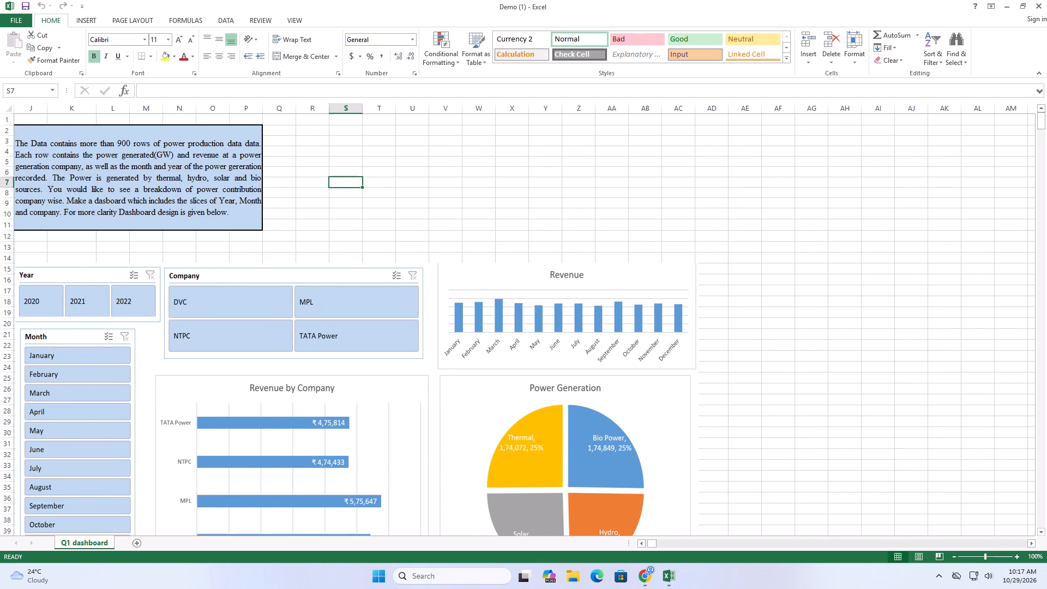
pyautogui.click(16, 540)
# Switch to Chrome and open Question.xlsx again from the recent downloads.
pyautogui.click(646, 575)
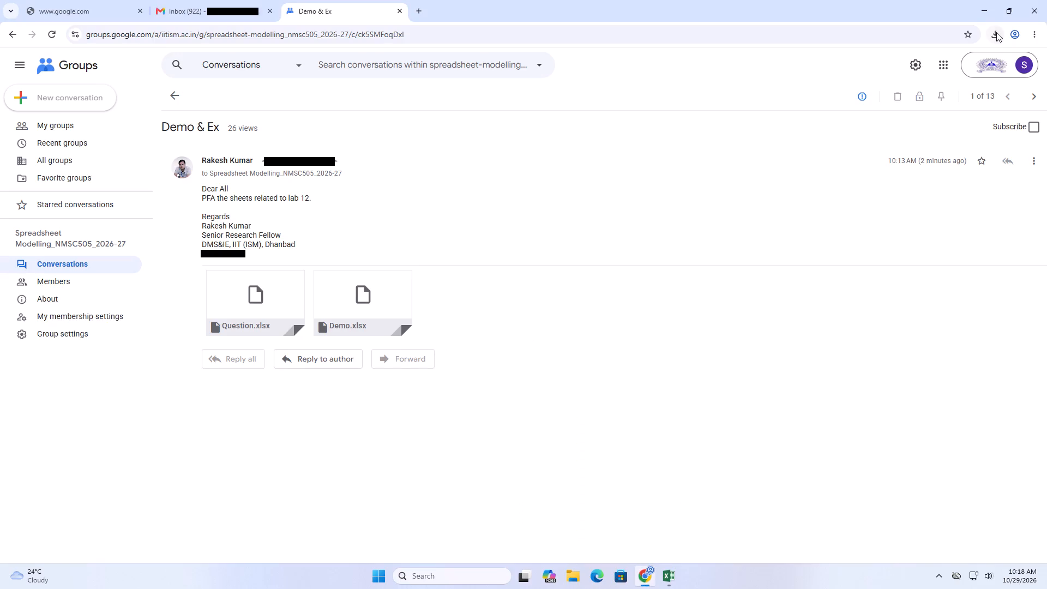
pyautogui.click(996, 31)
pyautogui.click(918, 117)
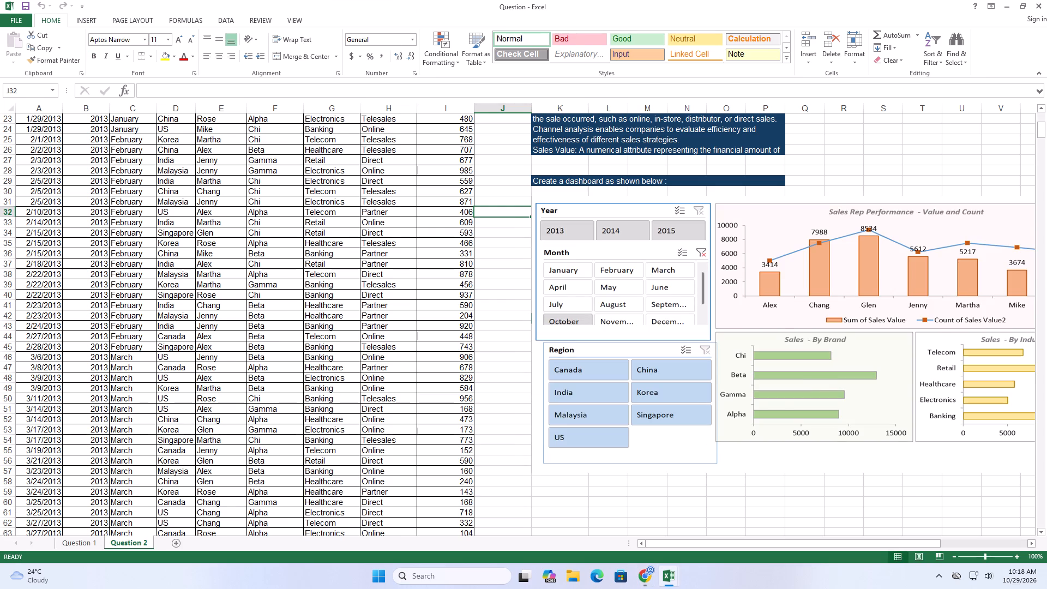
# Review the Question 2 field descriptions, sales table and the sample dashboard layout.
pyautogui.scroll(5, 451, 334)
pyautogui.scroll(-1, 460, 310)
pyautogui.scroll(3, 460, 310)
pyautogui.scroll(-1, 460, 310)
pyautogui.scroll(1, 460, 310)
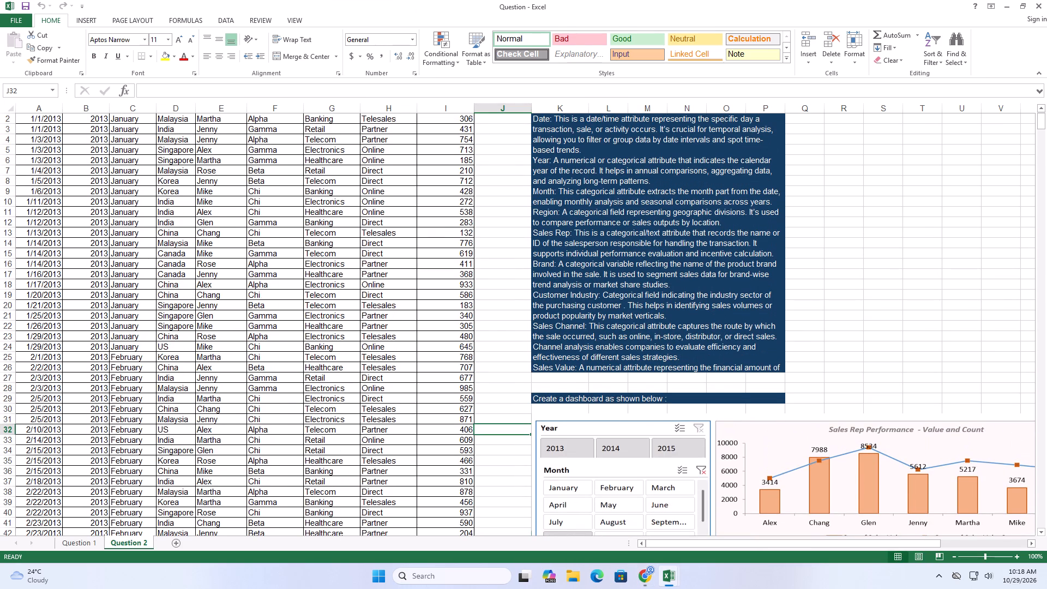
pyautogui.scroll(-1, 463, 305)
pyautogui.scroll(10, 463, 305)
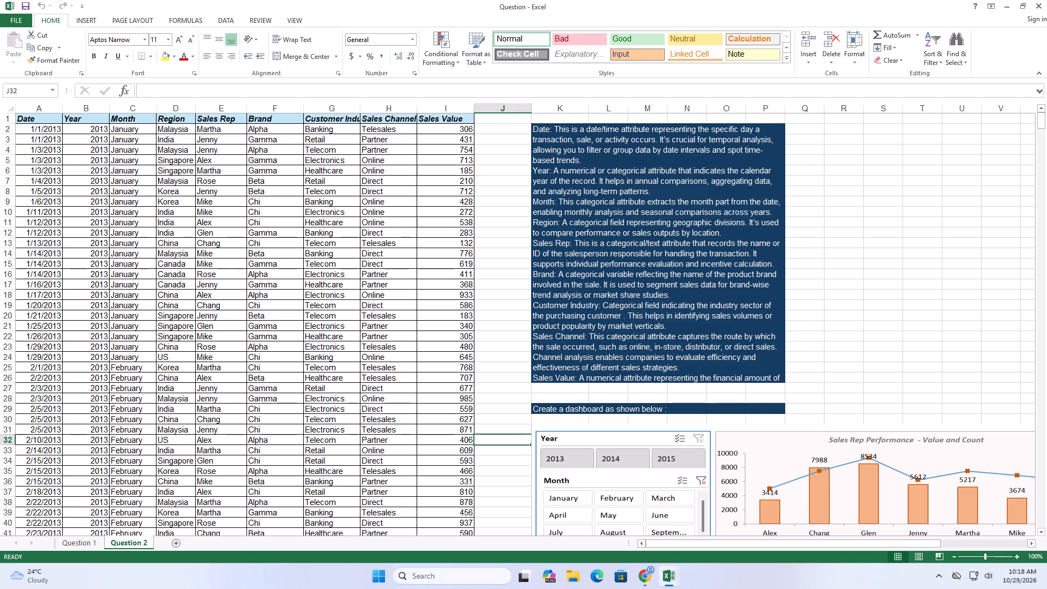
pyautogui.scroll(-6, 565, 312)
pyautogui.scroll(6, 383, 335)
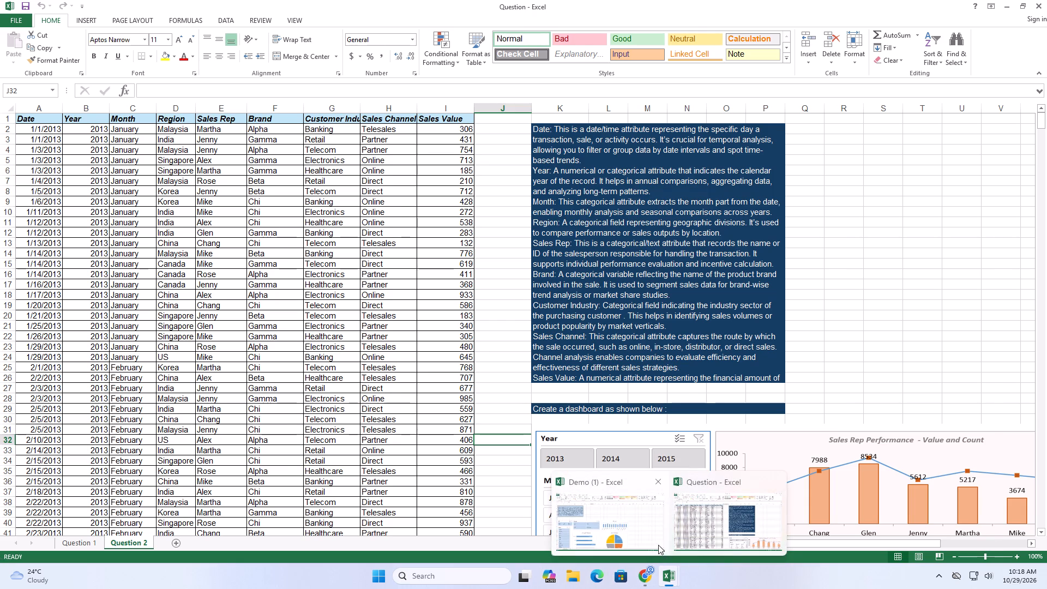
# Return to the Demo (1) workbook and add a new blank worksheet after Q1 dashboard.
pyautogui.click(640, 534)
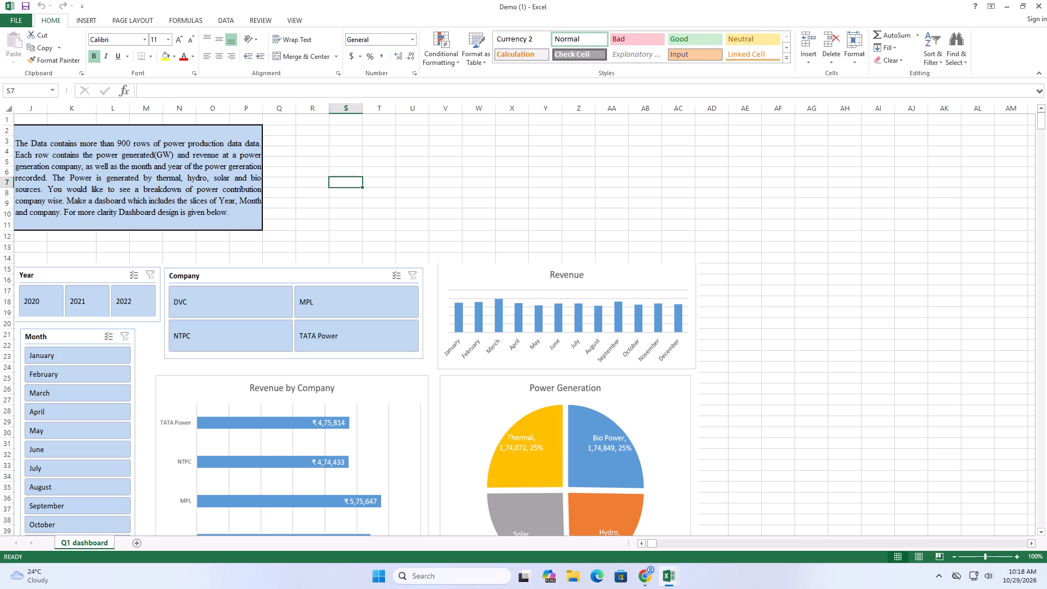
pyautogui.moveTo(128, 250); pyautogui.dragTo(143, 250)
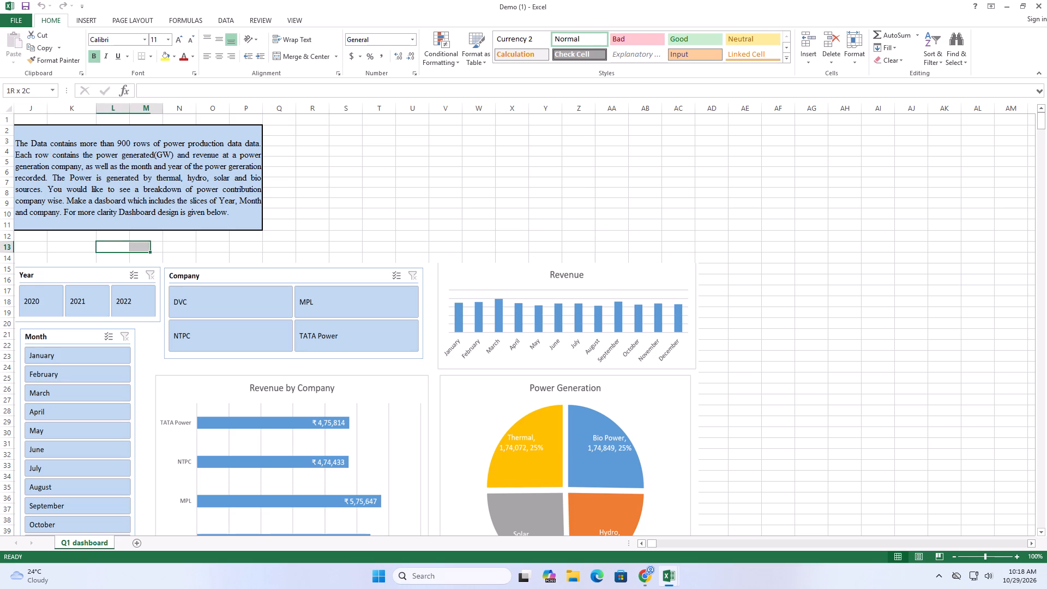
pyautogui.moveTo(143, 250); pyautogui.dragTo(171, 250)
pyautogui.click(297, 225)
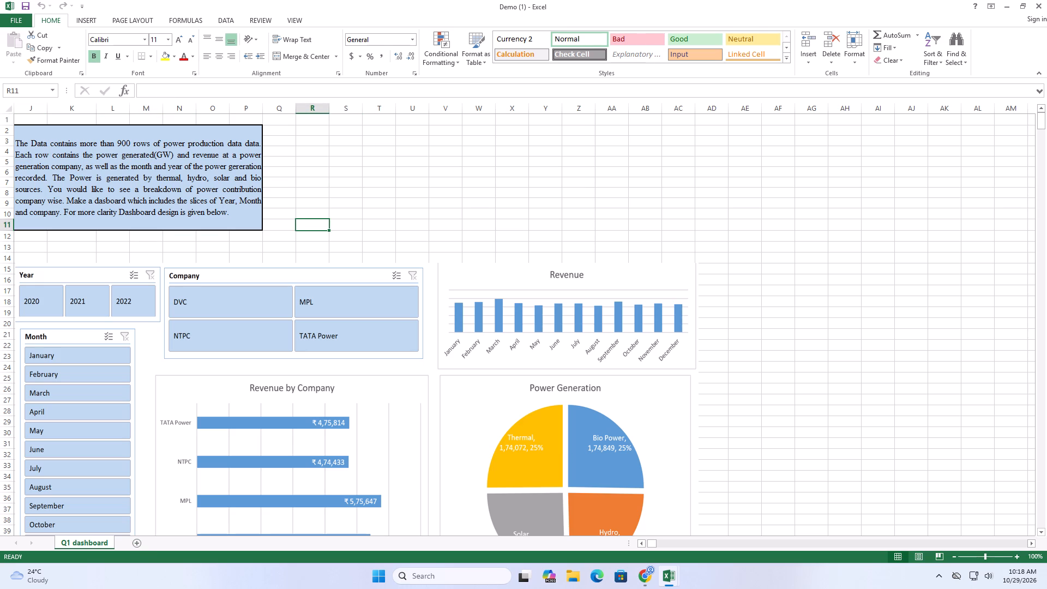
pyautogui.click(640, 545)
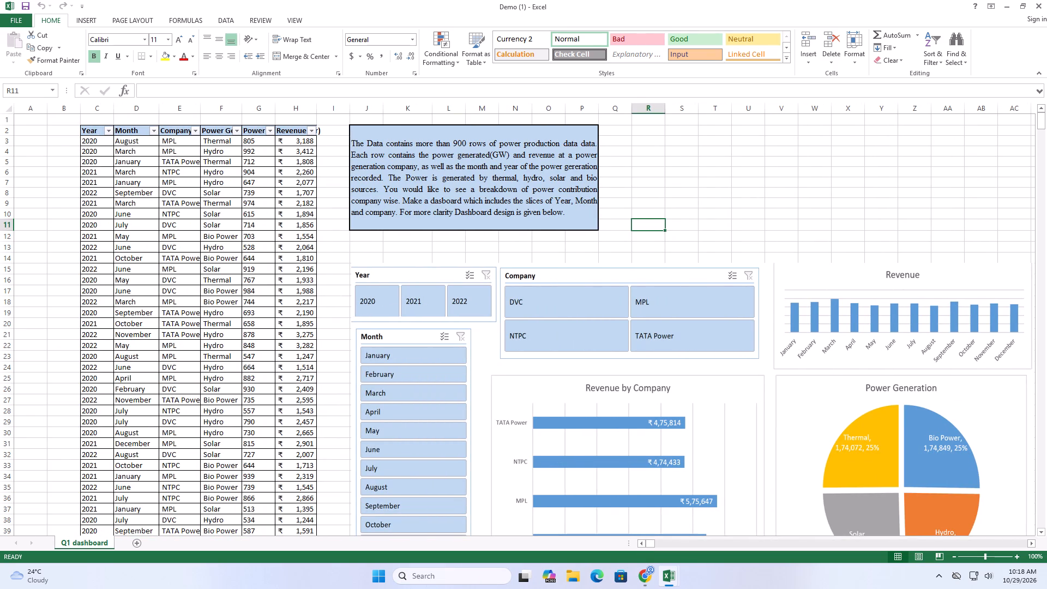
pyautogui.click(135, 543)
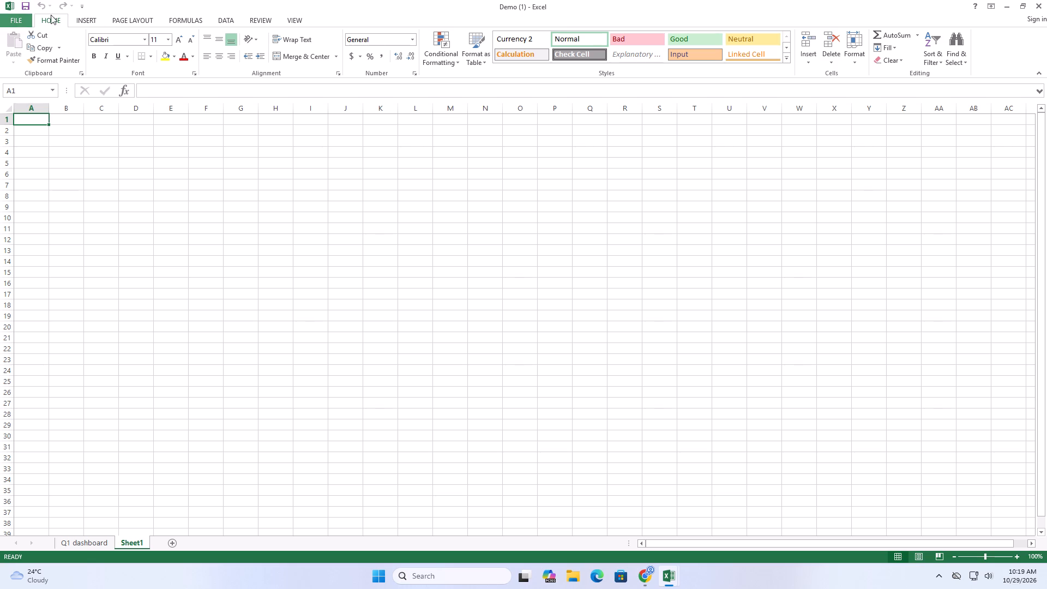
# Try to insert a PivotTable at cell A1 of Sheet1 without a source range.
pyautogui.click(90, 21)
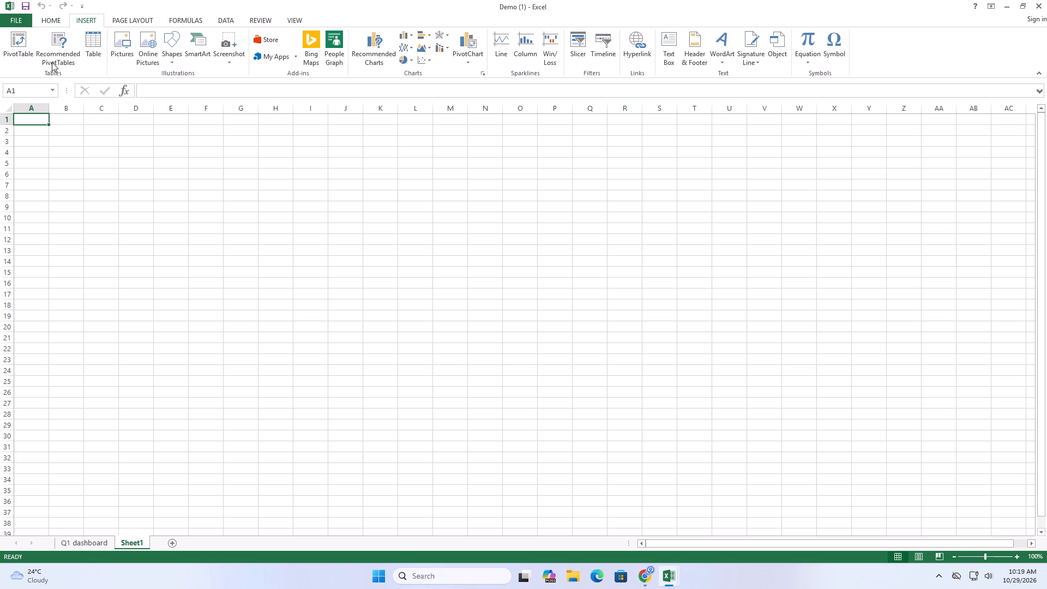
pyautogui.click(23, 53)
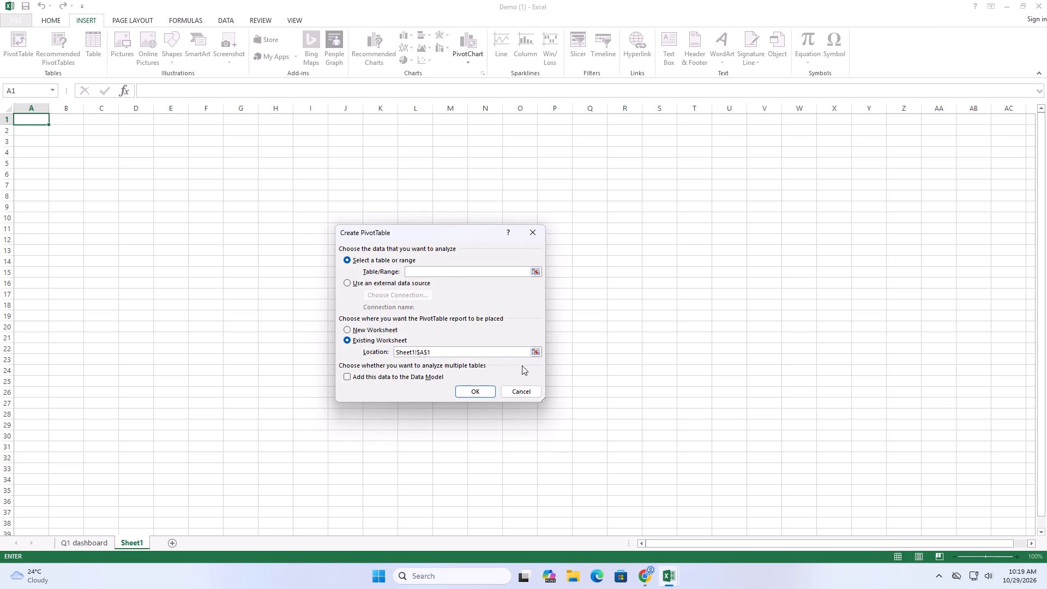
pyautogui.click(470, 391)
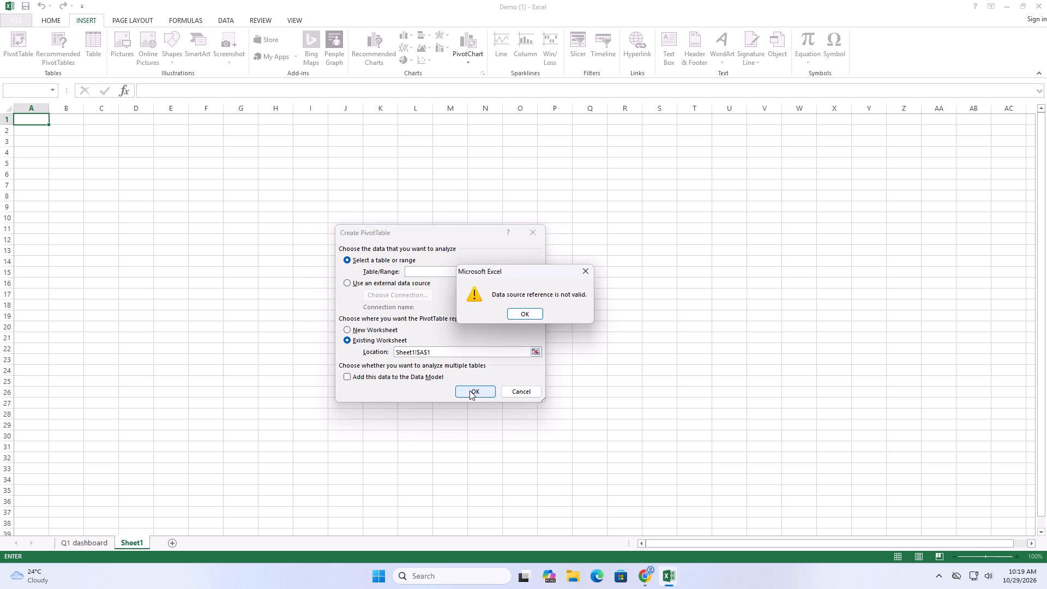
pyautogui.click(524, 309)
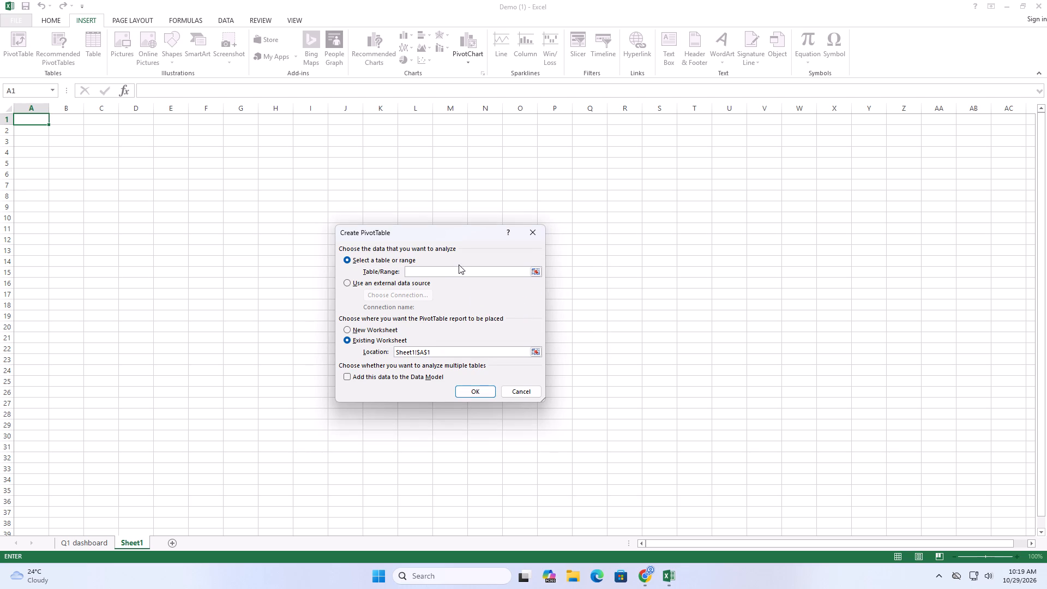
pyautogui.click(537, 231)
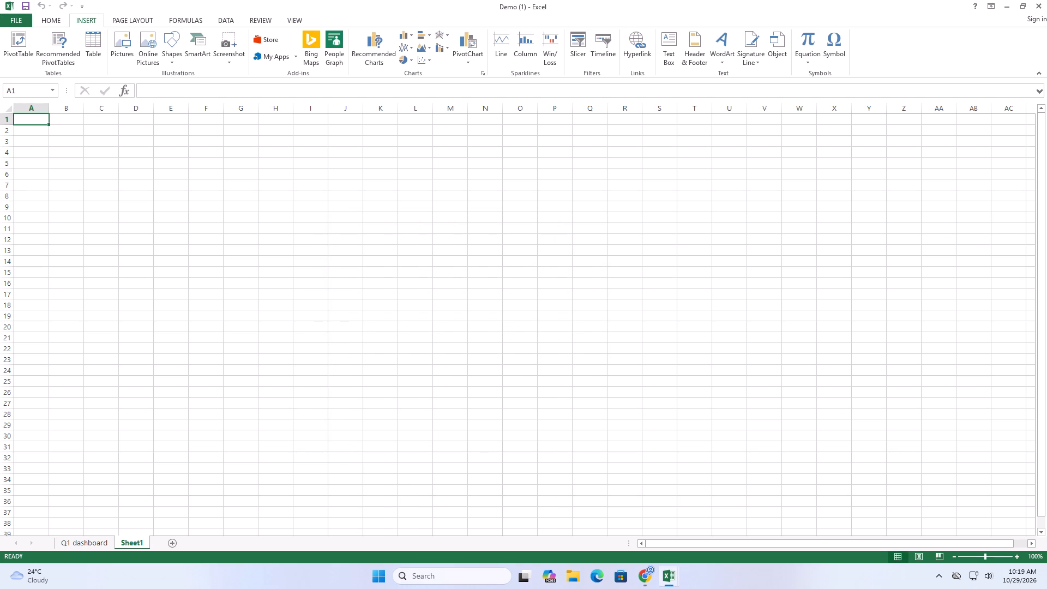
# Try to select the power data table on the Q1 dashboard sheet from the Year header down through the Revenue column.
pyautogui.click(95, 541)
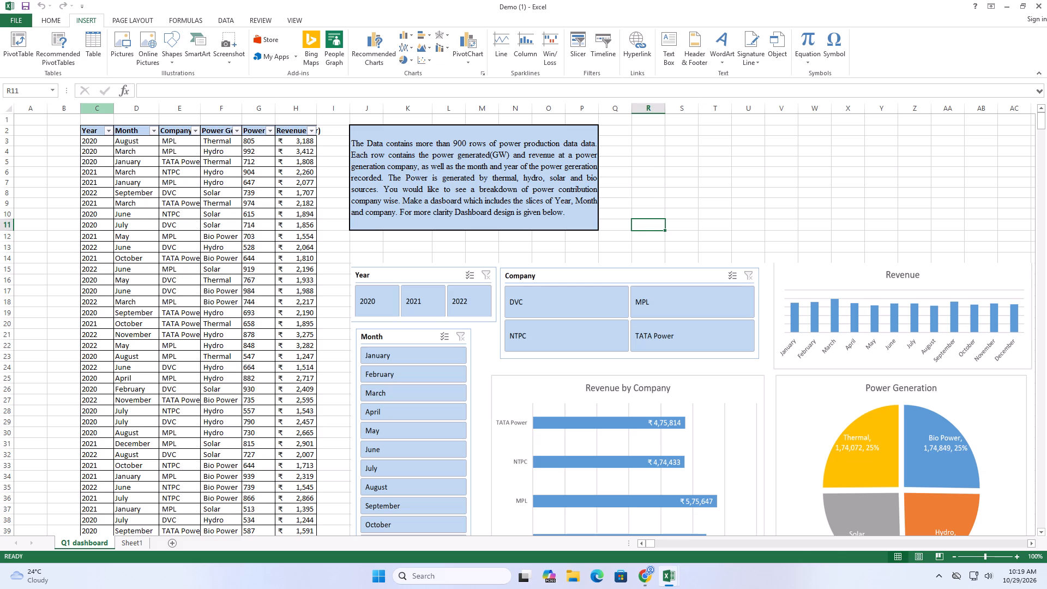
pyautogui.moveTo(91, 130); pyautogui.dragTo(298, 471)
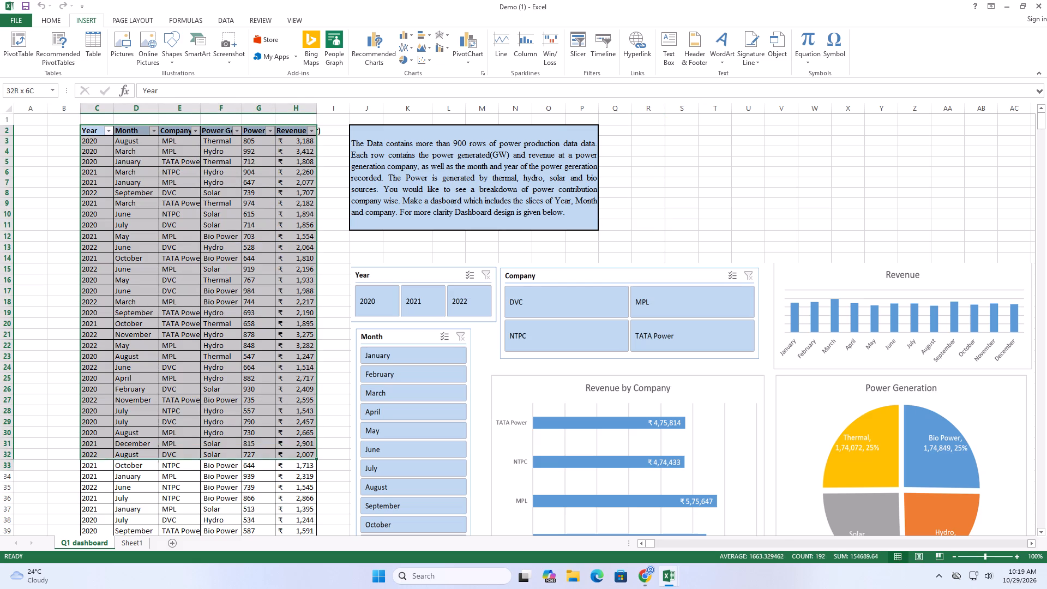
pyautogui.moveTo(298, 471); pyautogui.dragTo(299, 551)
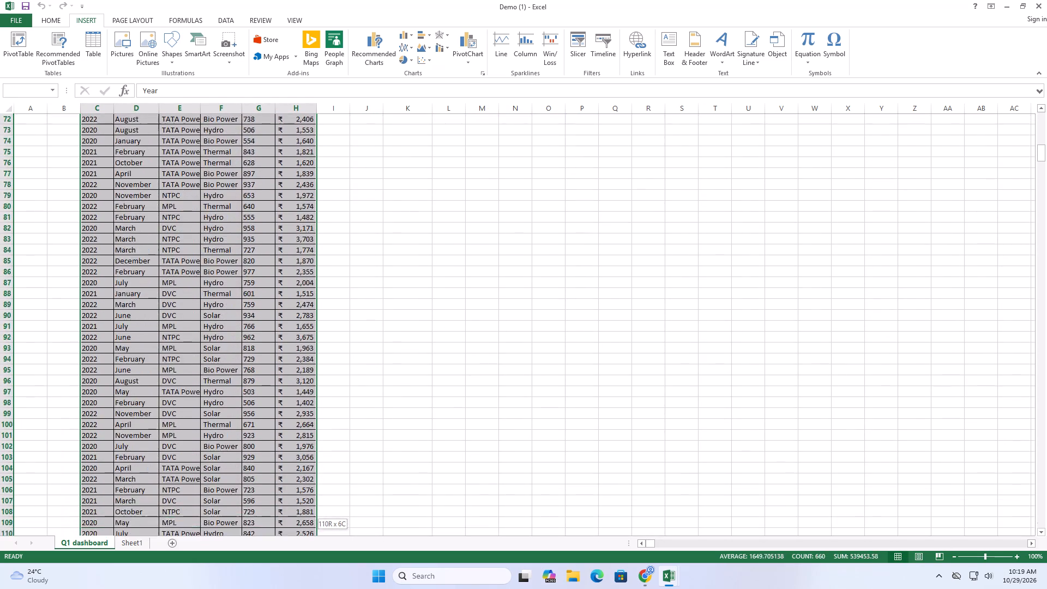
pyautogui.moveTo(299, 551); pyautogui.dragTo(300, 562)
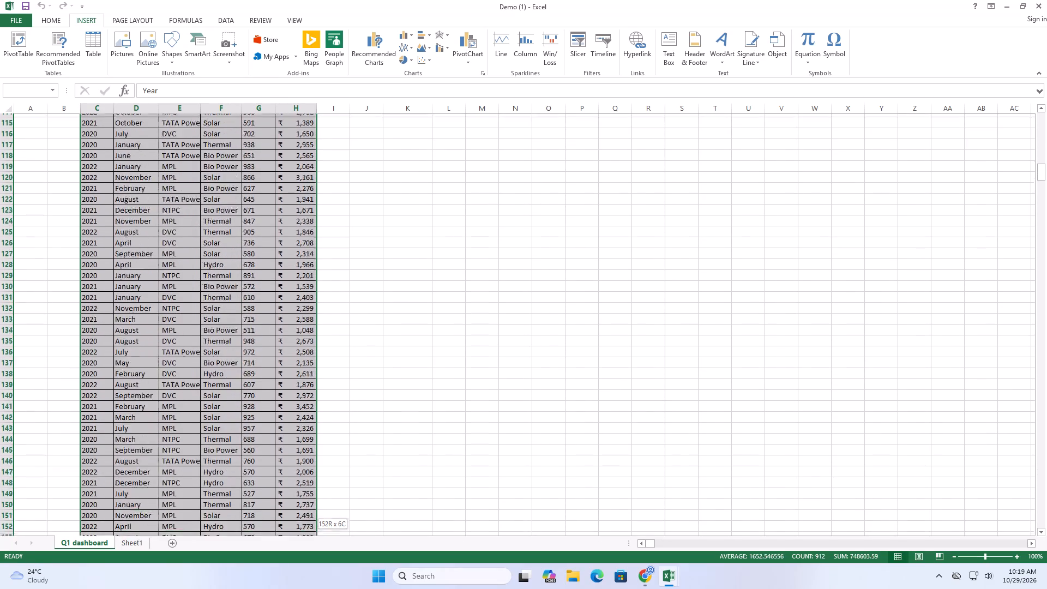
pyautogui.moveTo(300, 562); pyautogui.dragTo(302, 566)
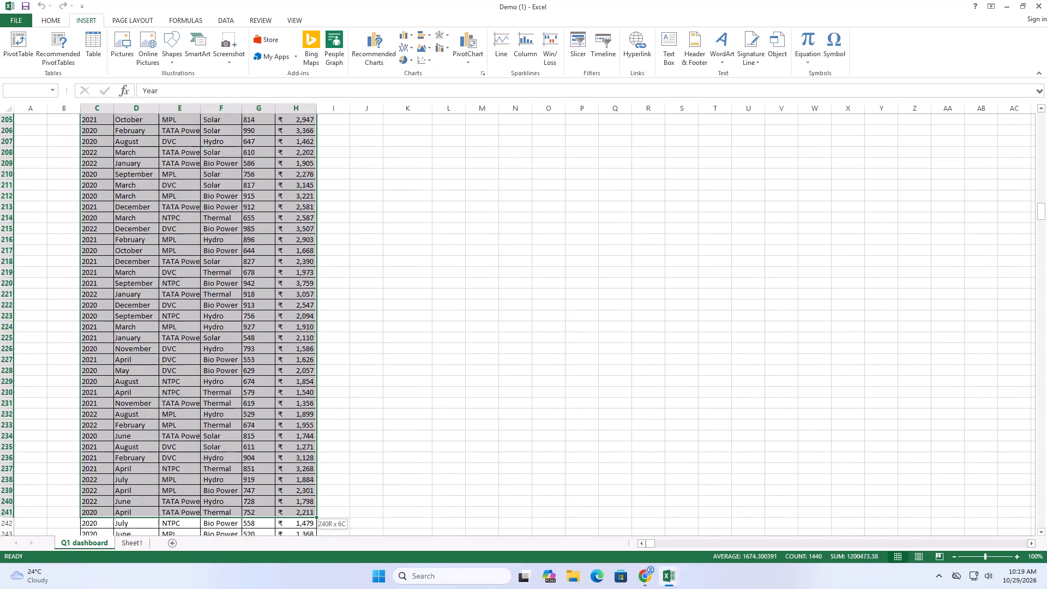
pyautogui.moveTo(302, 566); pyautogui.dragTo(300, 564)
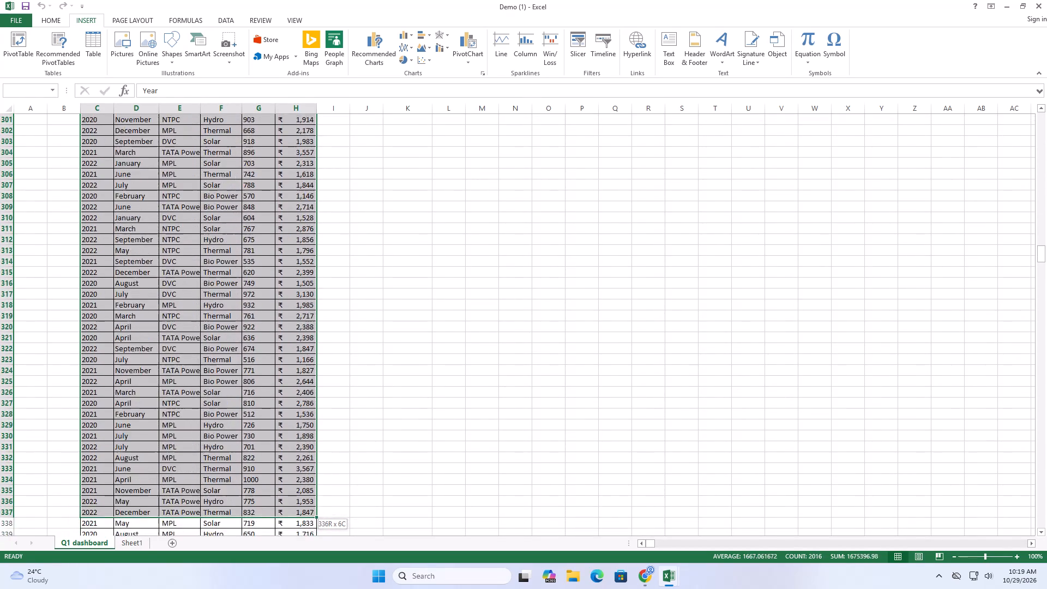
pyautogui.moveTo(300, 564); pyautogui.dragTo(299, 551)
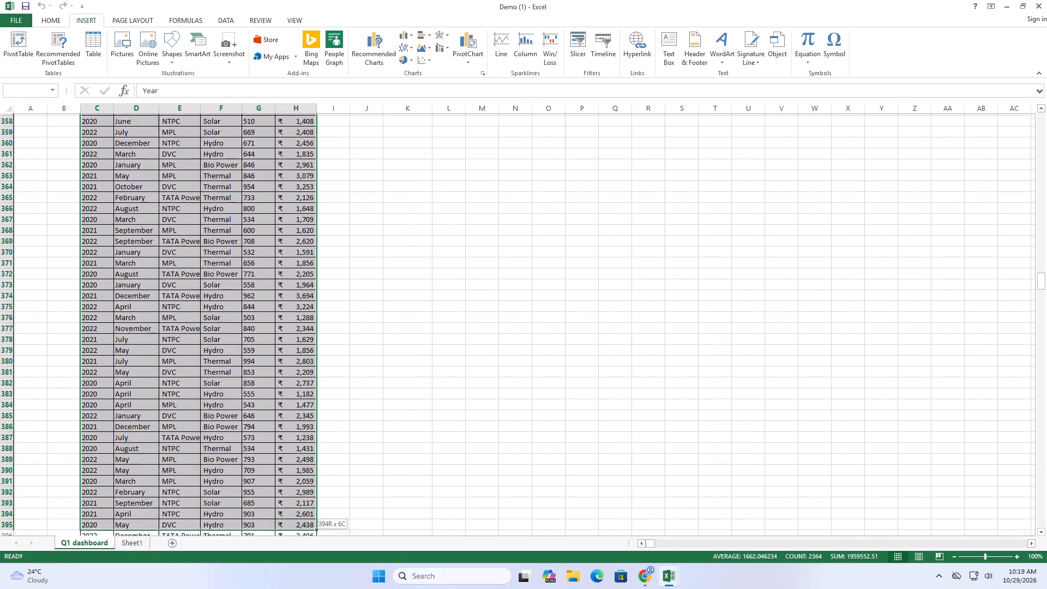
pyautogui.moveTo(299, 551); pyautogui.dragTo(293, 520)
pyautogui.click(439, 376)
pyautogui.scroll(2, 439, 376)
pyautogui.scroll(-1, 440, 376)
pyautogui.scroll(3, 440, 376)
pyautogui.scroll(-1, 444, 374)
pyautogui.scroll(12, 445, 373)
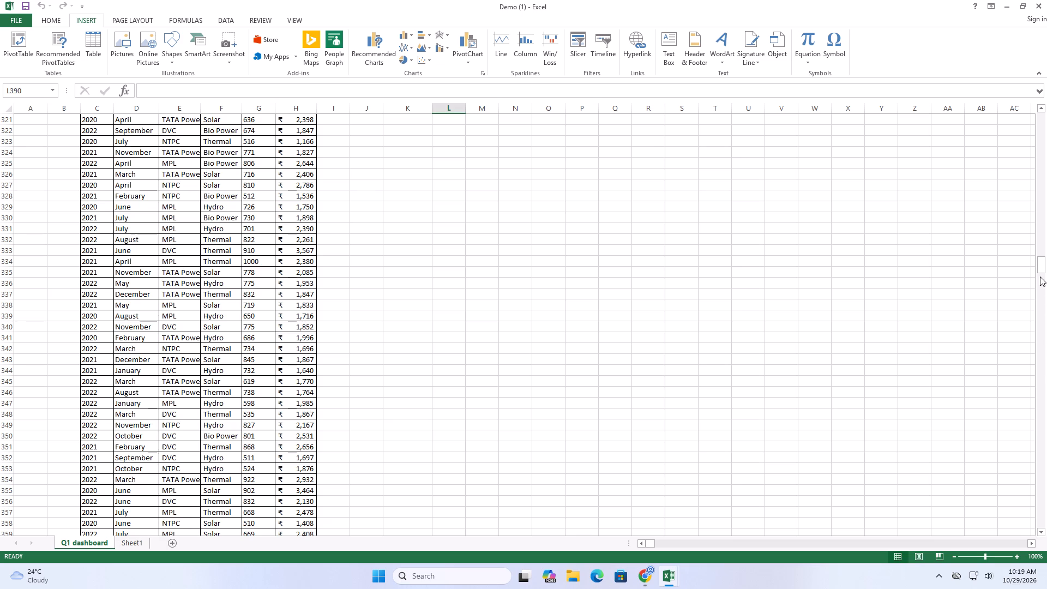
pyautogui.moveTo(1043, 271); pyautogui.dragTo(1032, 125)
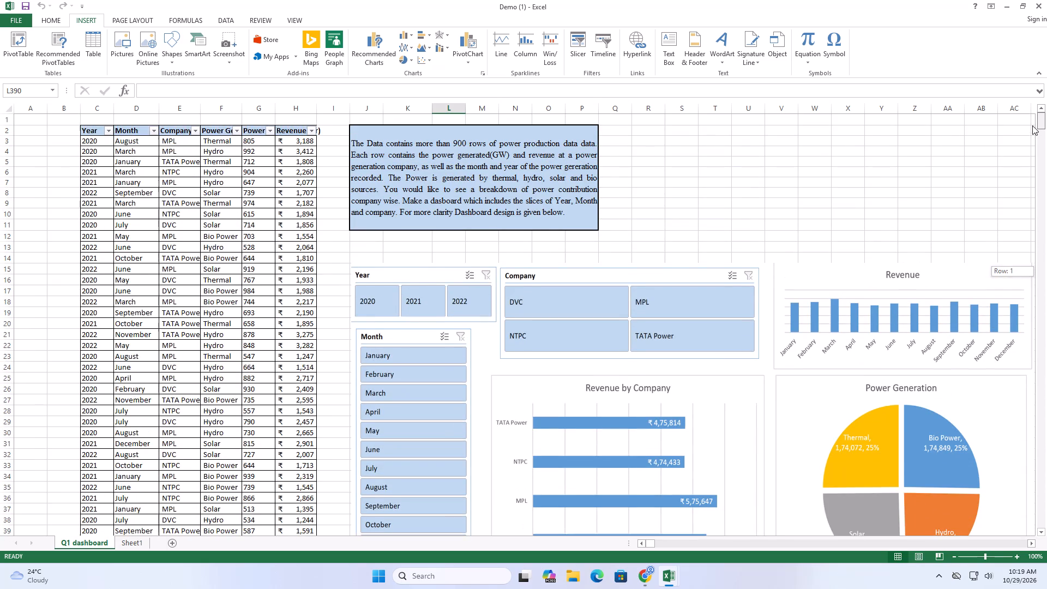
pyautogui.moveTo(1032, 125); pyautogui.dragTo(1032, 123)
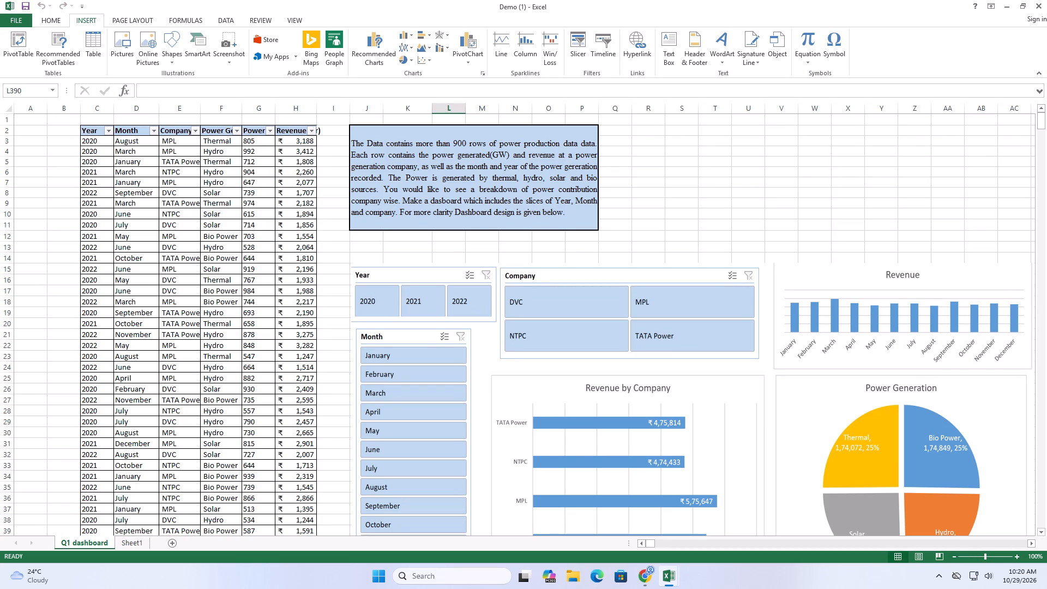
# Look through the rows of the power generation table on the Q1 dashboard sheet and return to its top.
pyautogui.scroll(4, 75, 193)
pyautogui.scroll(2, 211, 344)
pyautogui.scroll(-1, 211, 344)
pyautogui.scroll(2, 211, 344)
pyautogui.scroll(-2, 195, 251)
pyautogui.scroll(1, 194, 254)
pyautogui.scroll(-14, 194, 254)
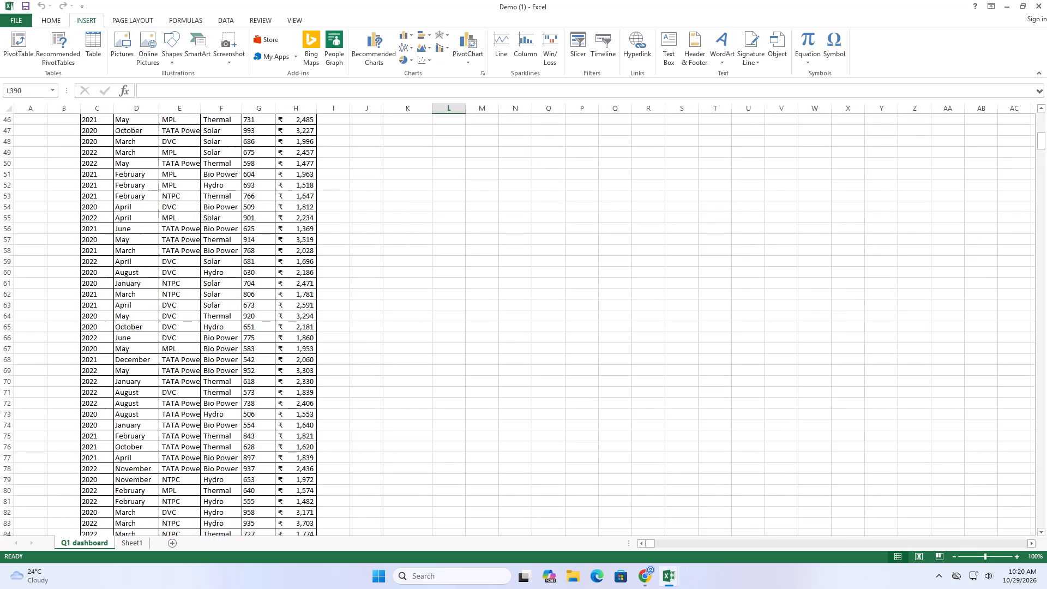
pyautogui.scroll(-4, 192, 267)
pyautogui.scroll(1, 192, 267)
pyautogui.scroll(-1, 192, 267)
pyautogui.scroll(1, 192, 267)
pyautogui.scroll(-19, 192, 267)
pyautogui.scroll(1, 192, 267)
pyautogui.scroll(-3, 192, 267)
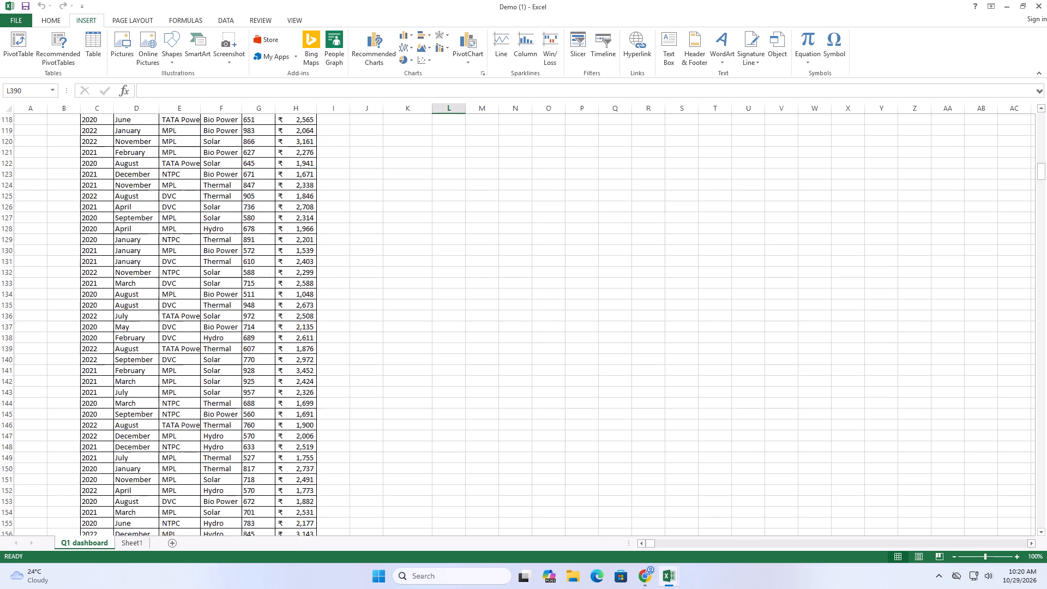
pyautogui.scroll(1, 193, 266)
pyautogui.scroll(-8, 193, 266)
pyautogui.scroll(1, 193, 266)
pyautogui.scroll(-14, 193, 266)
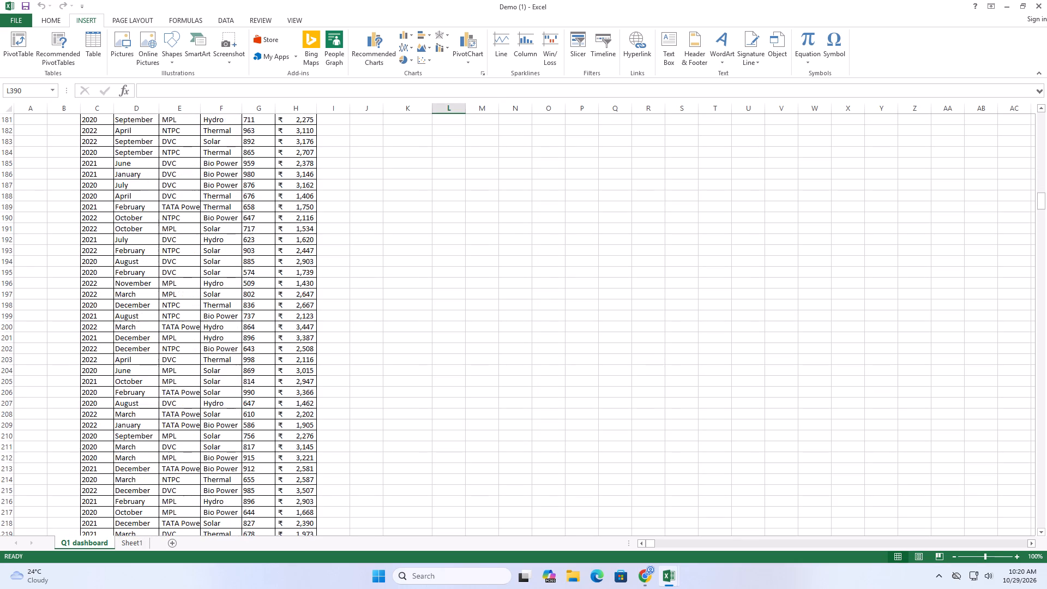
pyautogui.scroll(-4, 193, 266)
pyautogui.scroll(2, 193, 266)
pyautogui.scroll(-1, 193, 266)
pyautogui.scroll(3, 193, 266)
pyautogui.scroll(-1, 193, 266)
pyautogui.scroll(5, 193, 266)
pyautogui.scroll(-1, 193, 266)
pyautogui.scroll(4, 193, 266)
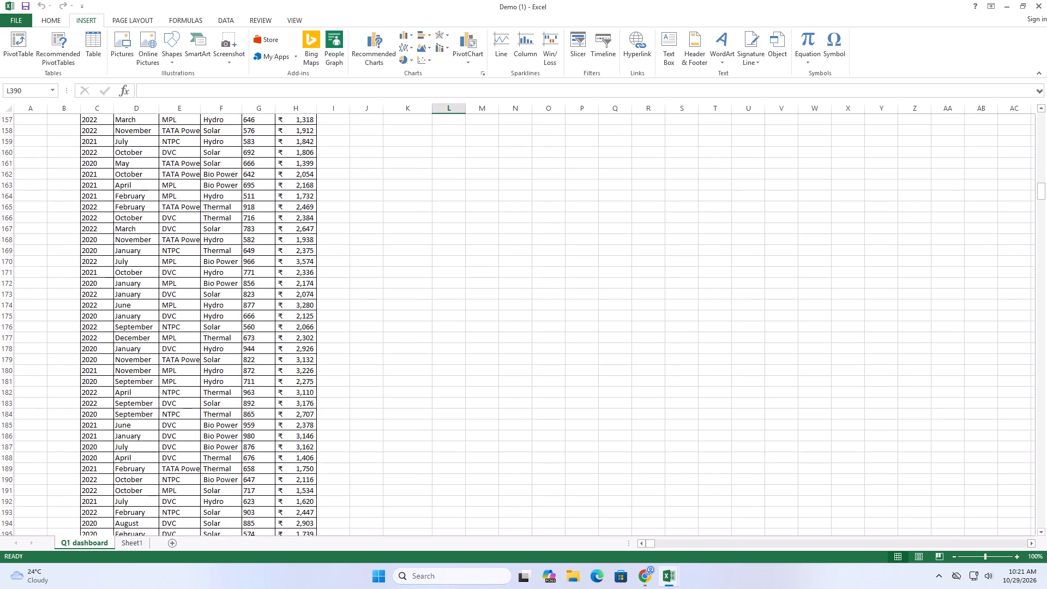
pyautogui.scroll(4, 194, 266)
pyautogui.moveTo(1046, 186); pyautogui.dragTo(1046, 143)
pyautogui.moveTo(1039, 191); pyautogui.dragTo(1041, 125)
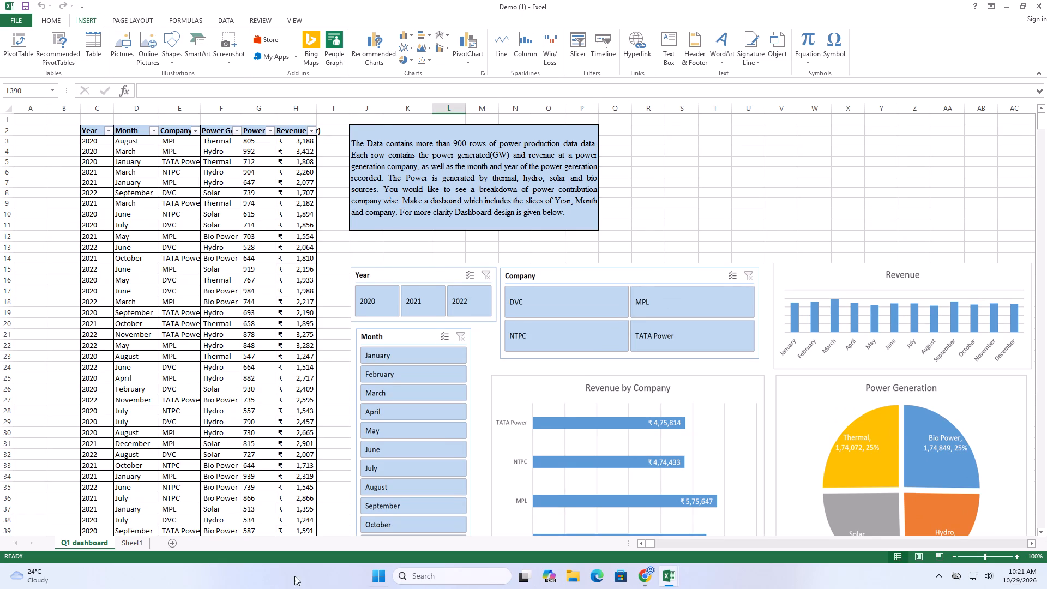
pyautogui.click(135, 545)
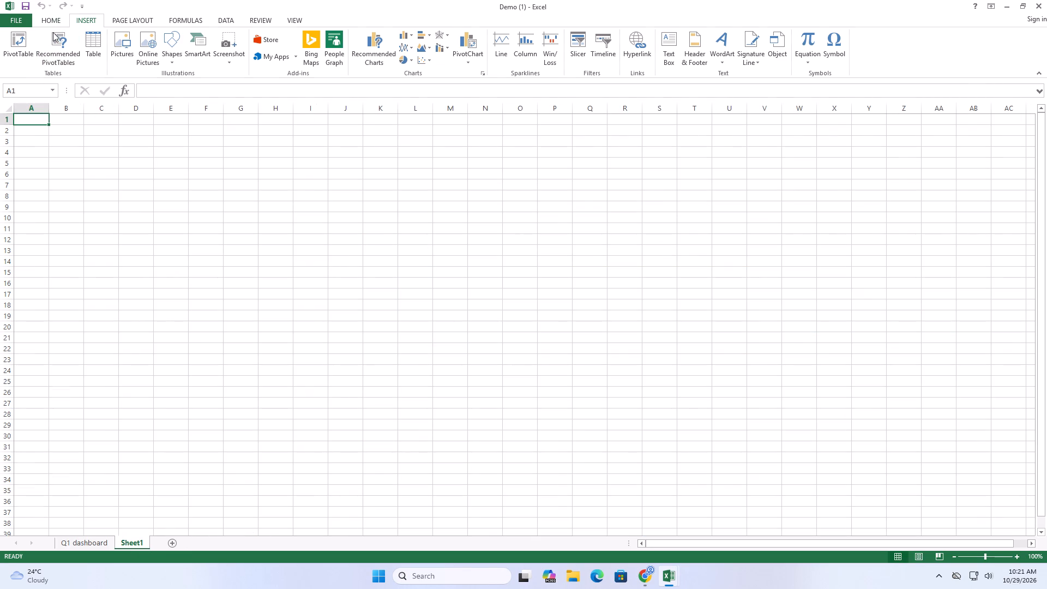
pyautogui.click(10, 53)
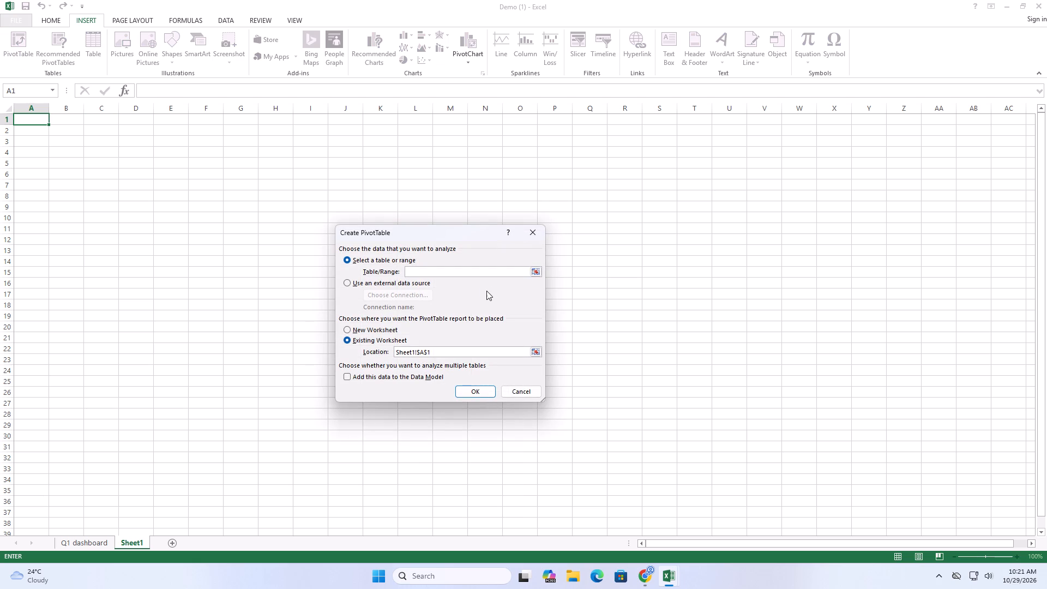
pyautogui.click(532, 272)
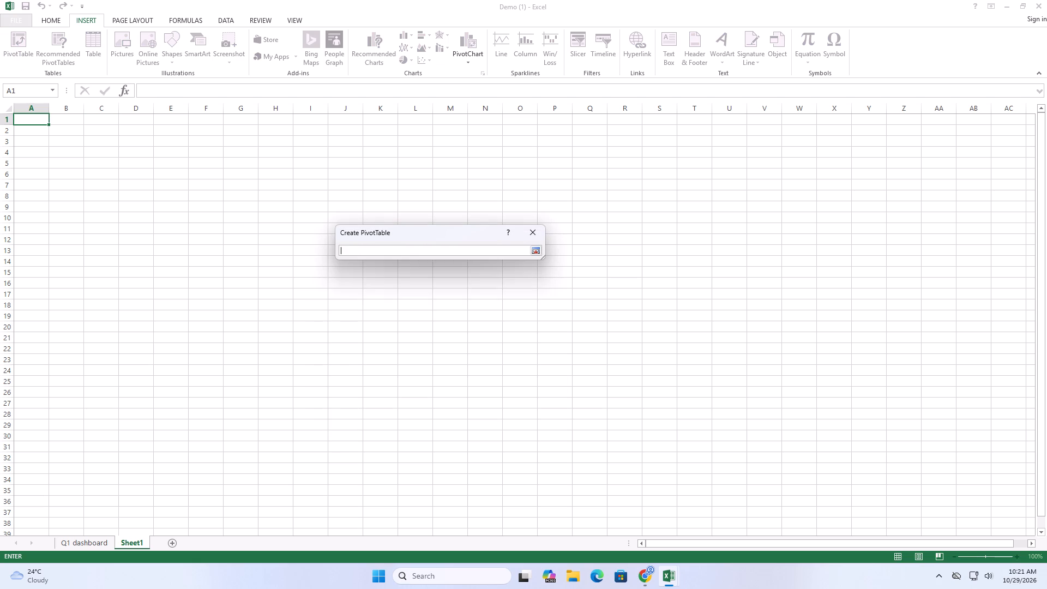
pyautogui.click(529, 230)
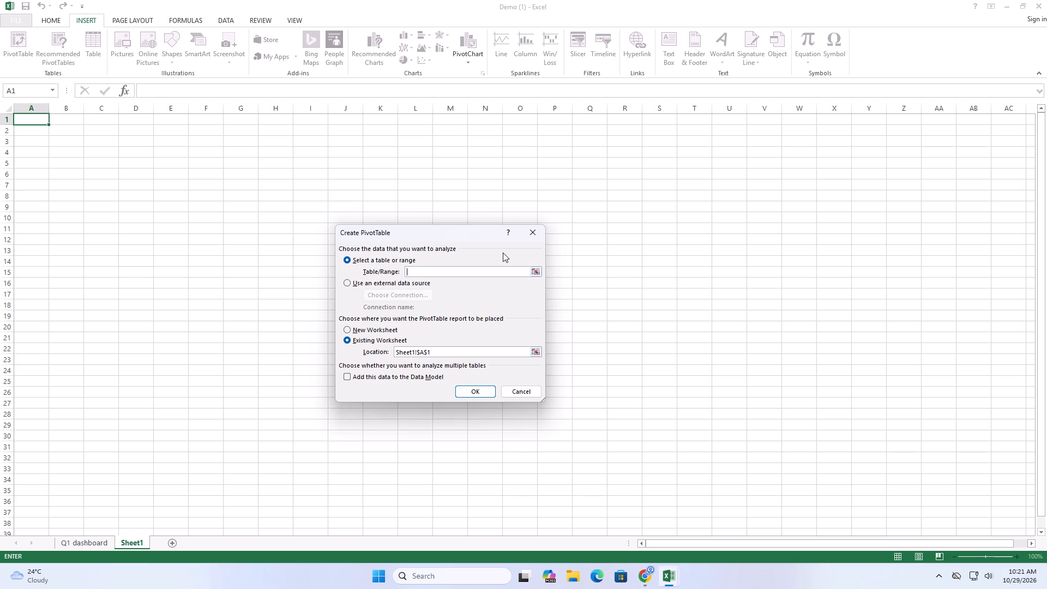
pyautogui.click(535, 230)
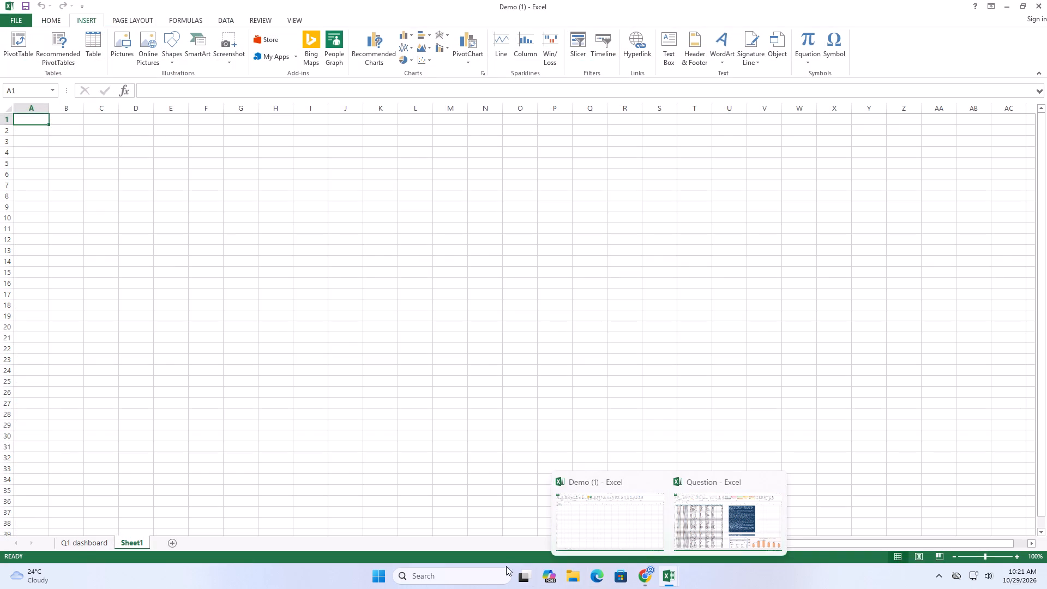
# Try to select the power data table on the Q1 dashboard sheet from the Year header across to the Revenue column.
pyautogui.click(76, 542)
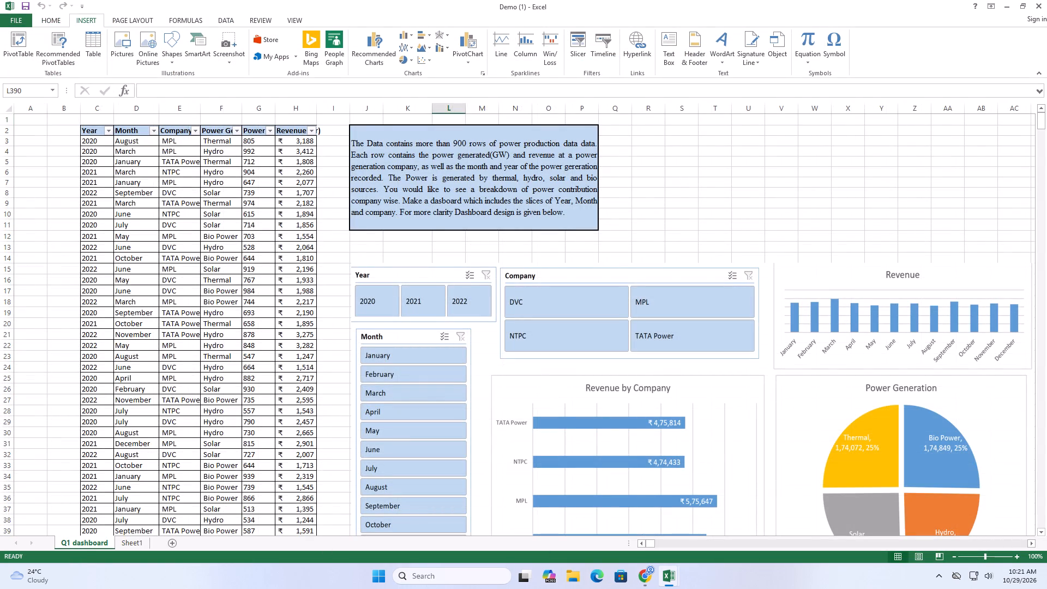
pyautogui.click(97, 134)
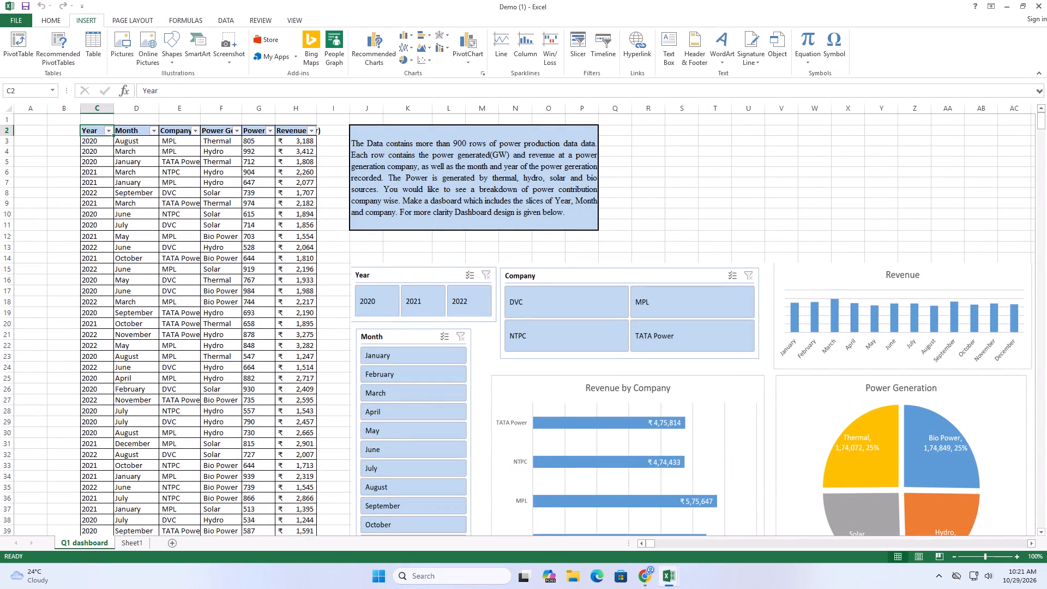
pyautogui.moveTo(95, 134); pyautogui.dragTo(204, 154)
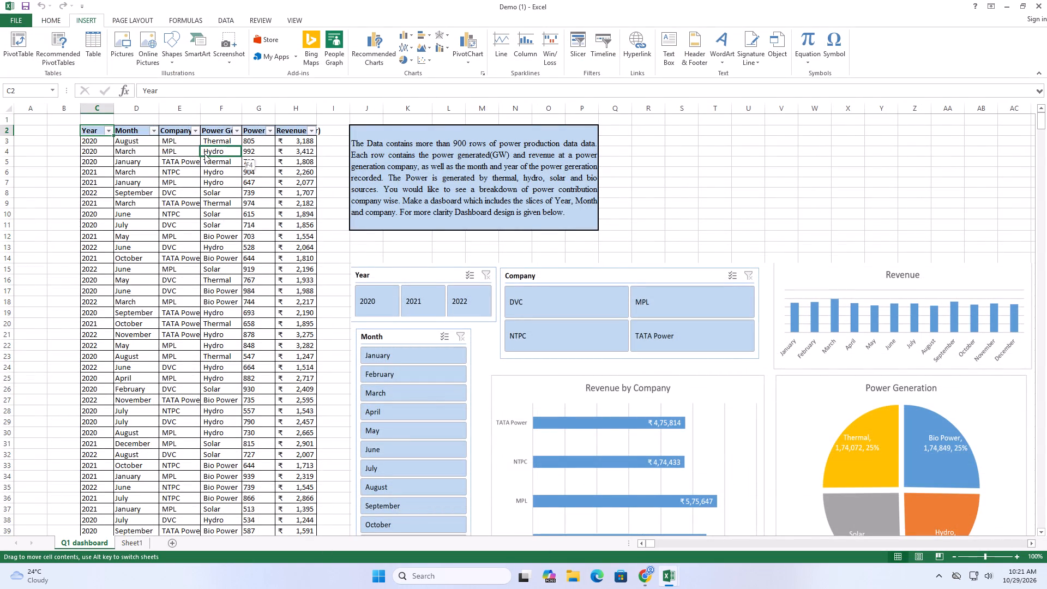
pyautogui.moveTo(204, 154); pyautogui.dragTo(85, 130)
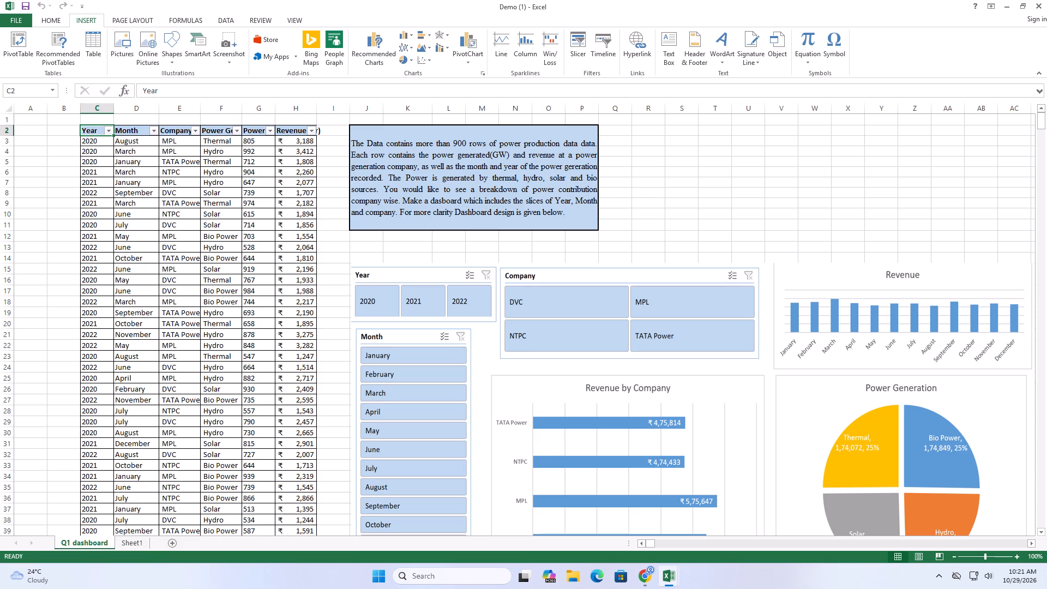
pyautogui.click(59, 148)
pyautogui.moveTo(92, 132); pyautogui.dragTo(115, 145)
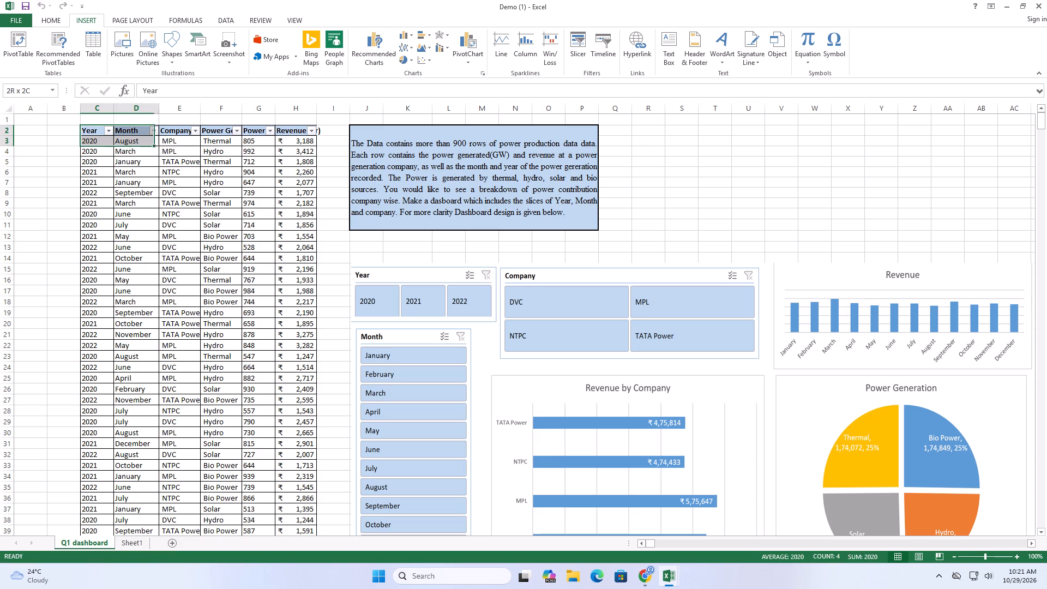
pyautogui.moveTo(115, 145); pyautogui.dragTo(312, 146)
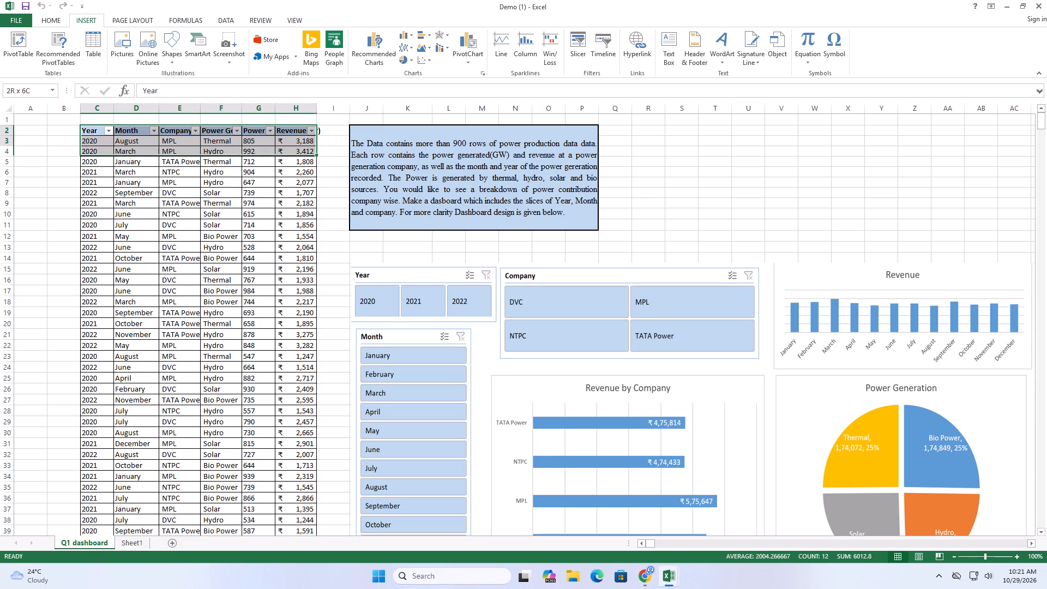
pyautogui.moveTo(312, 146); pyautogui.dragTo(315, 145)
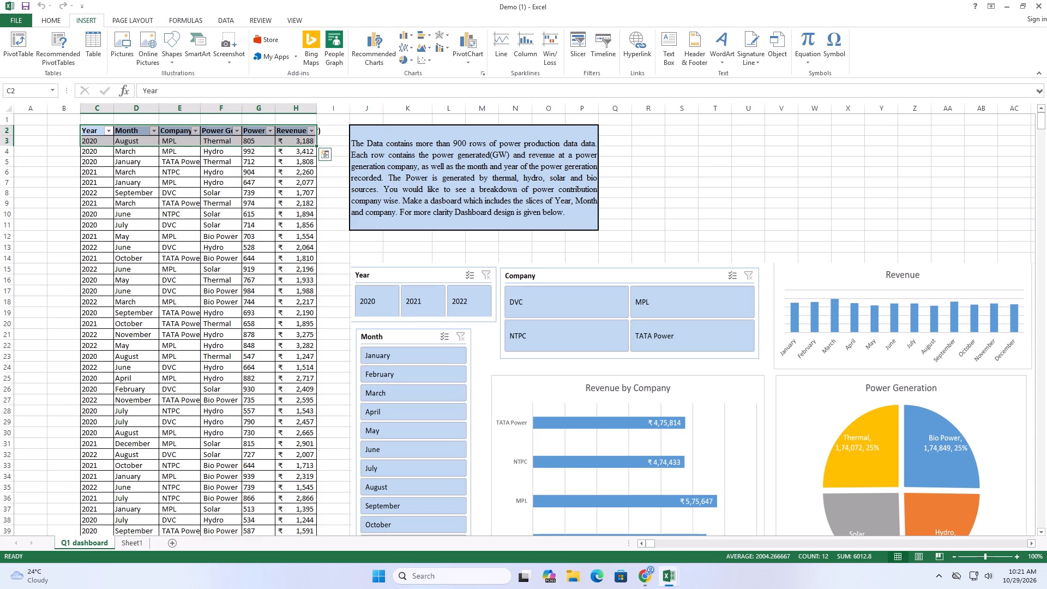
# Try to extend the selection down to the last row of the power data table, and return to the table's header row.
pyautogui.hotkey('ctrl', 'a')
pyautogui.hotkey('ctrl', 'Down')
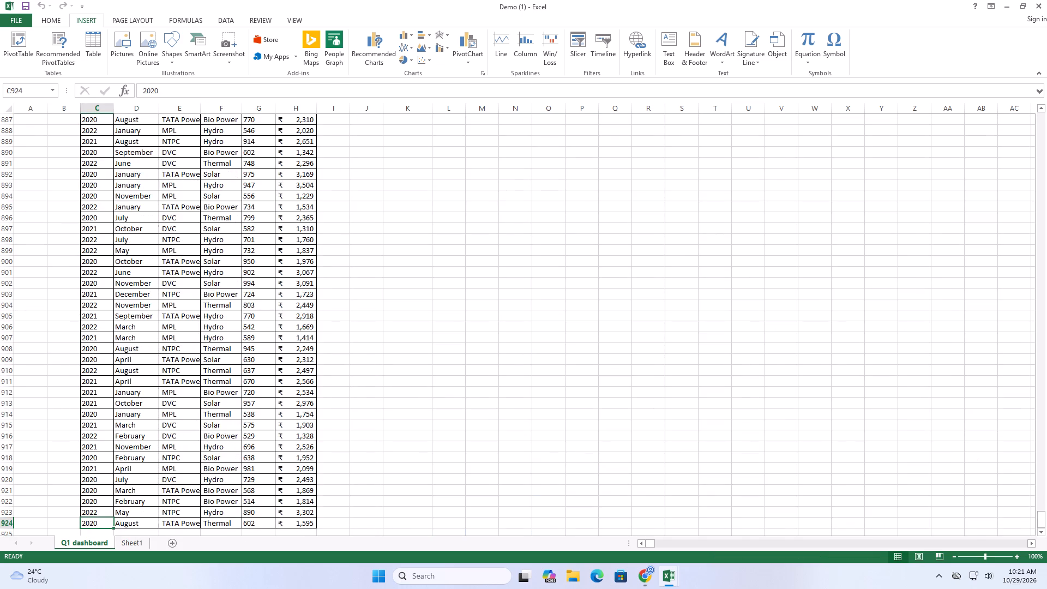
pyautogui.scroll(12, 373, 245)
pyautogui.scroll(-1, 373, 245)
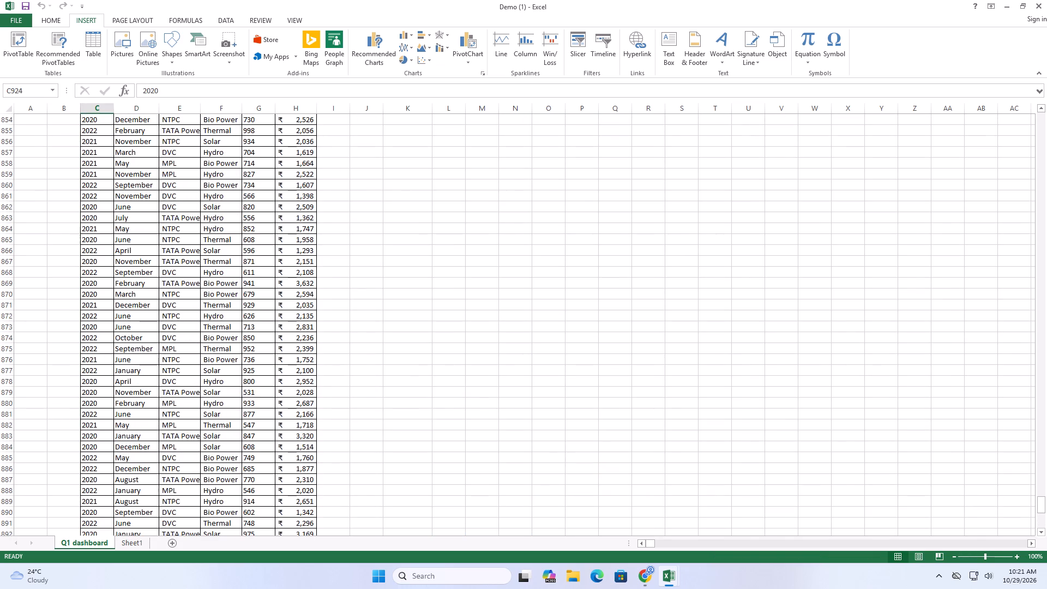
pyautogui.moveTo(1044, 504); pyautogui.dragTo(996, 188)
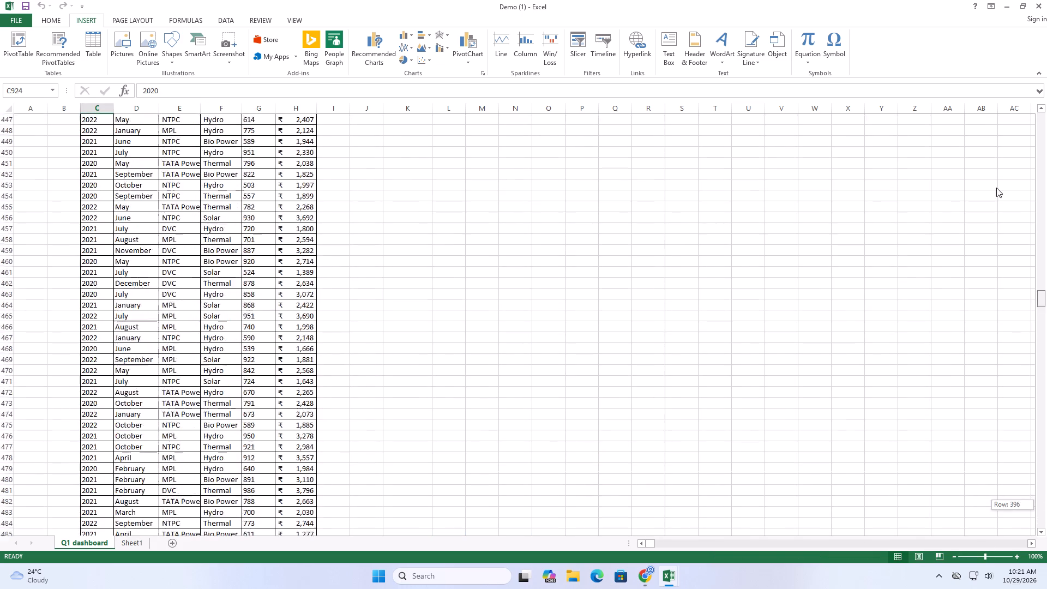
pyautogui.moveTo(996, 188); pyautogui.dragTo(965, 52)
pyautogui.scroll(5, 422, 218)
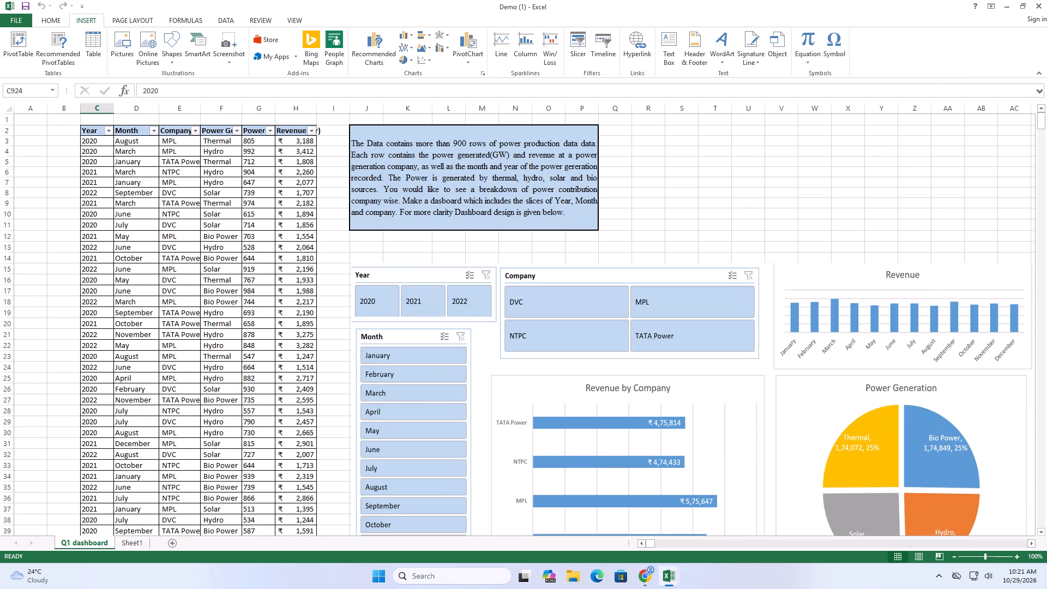
# Copy the full power data table, Year through Revenue down to row 924, from Q1 dashboard and paste it at A1 of Sheet1.
pyautogui.moveTo(88, 131); pyautogui.dragTo(304, 230)
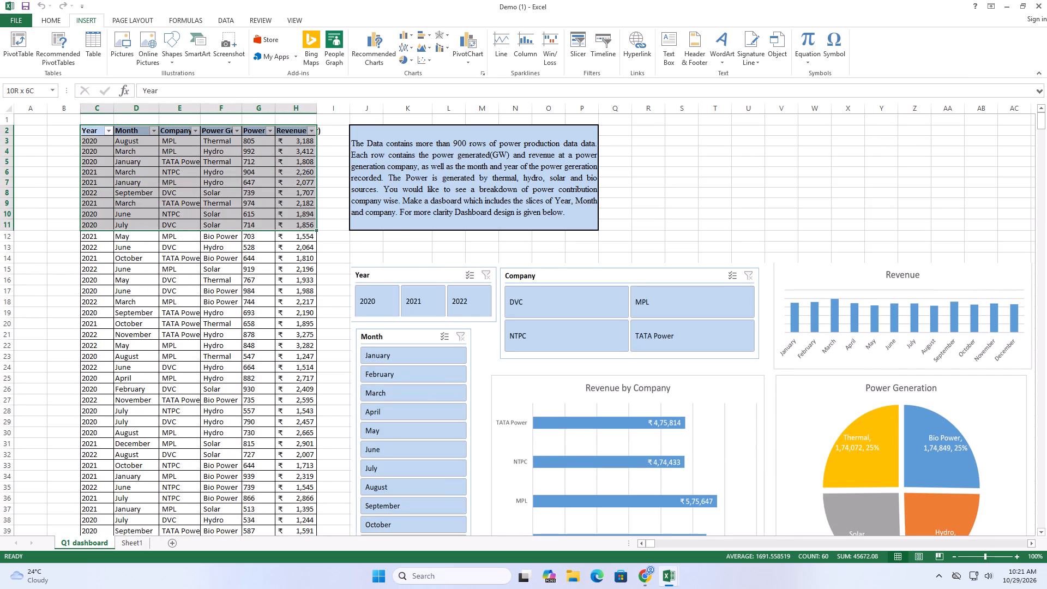
pyautogui.hotkey('ctrl', 'shift', 'Down')
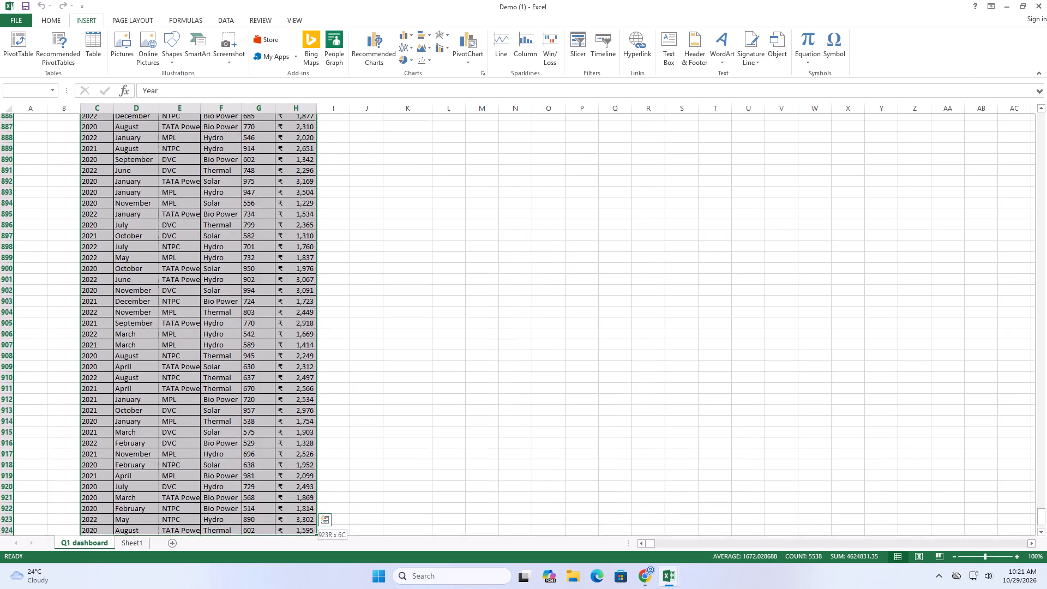
pyautogui.hotkey('ctrl', 'c')
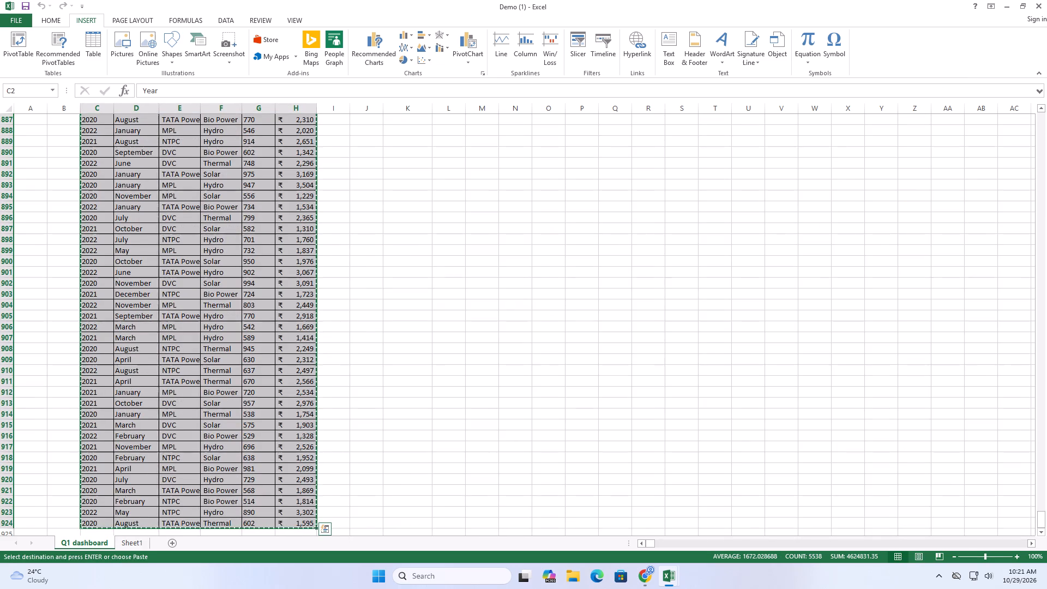
pyautogui.click(139, 541)
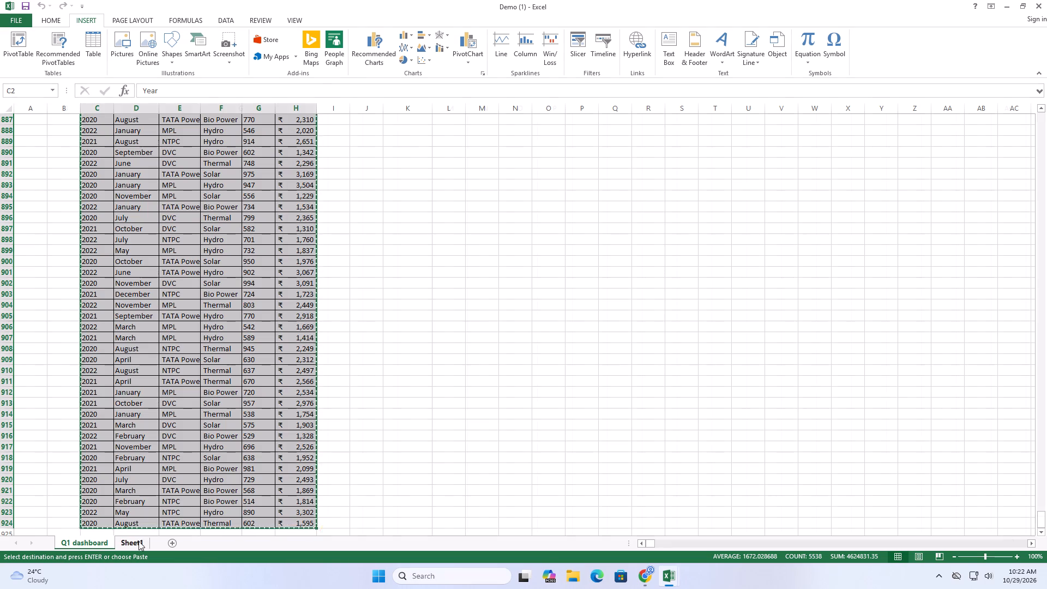
pyautogui.hotkey('ctrl', 'v')
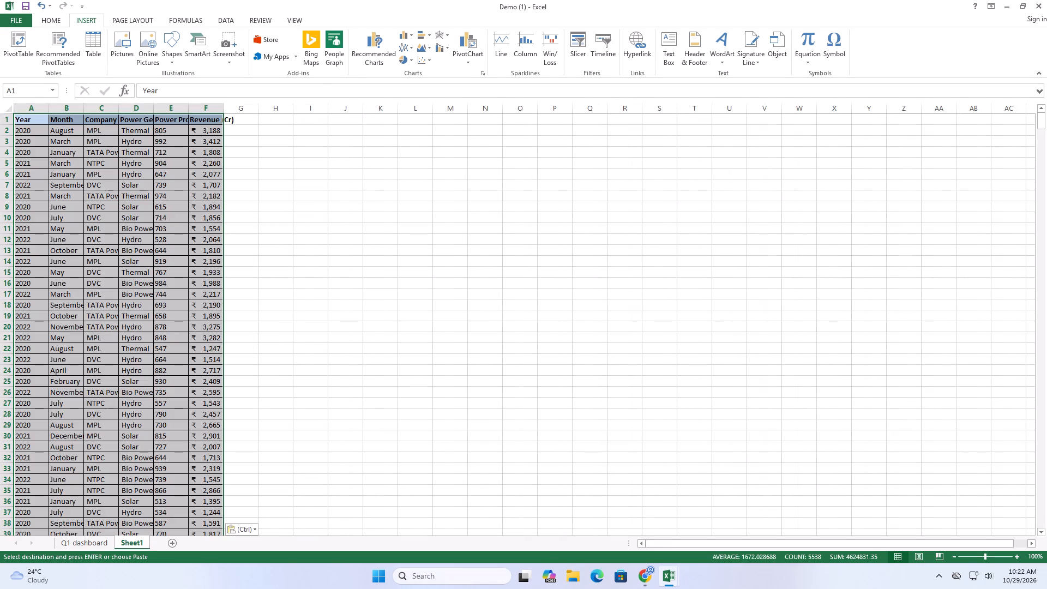
# Insert a PivotTable on a new worksheet using the data pasted in Sheet1.
pyautogui.click(26, 48)
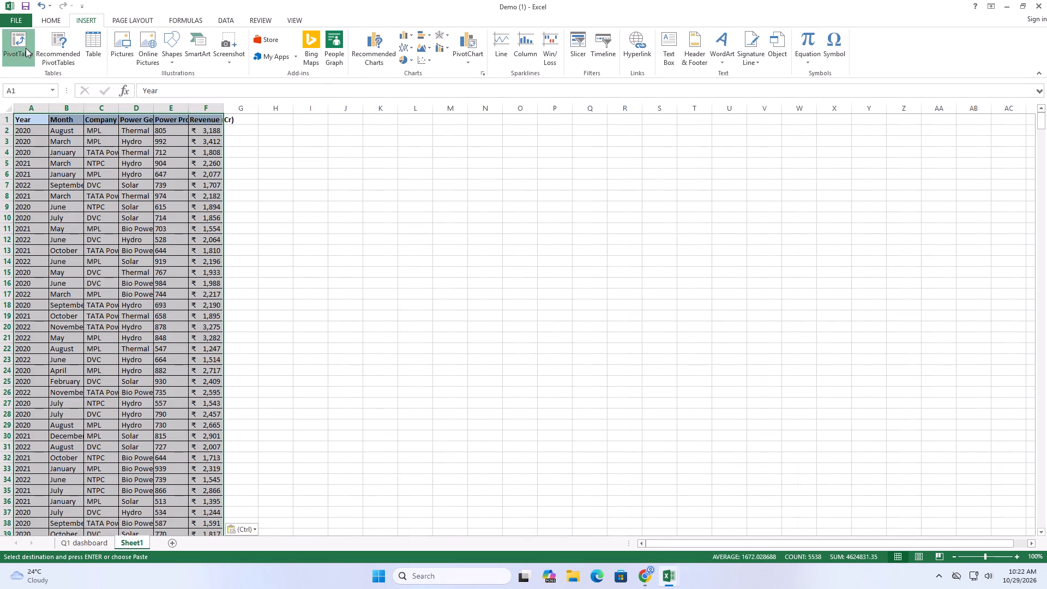
pyautogui.click(475, 391)
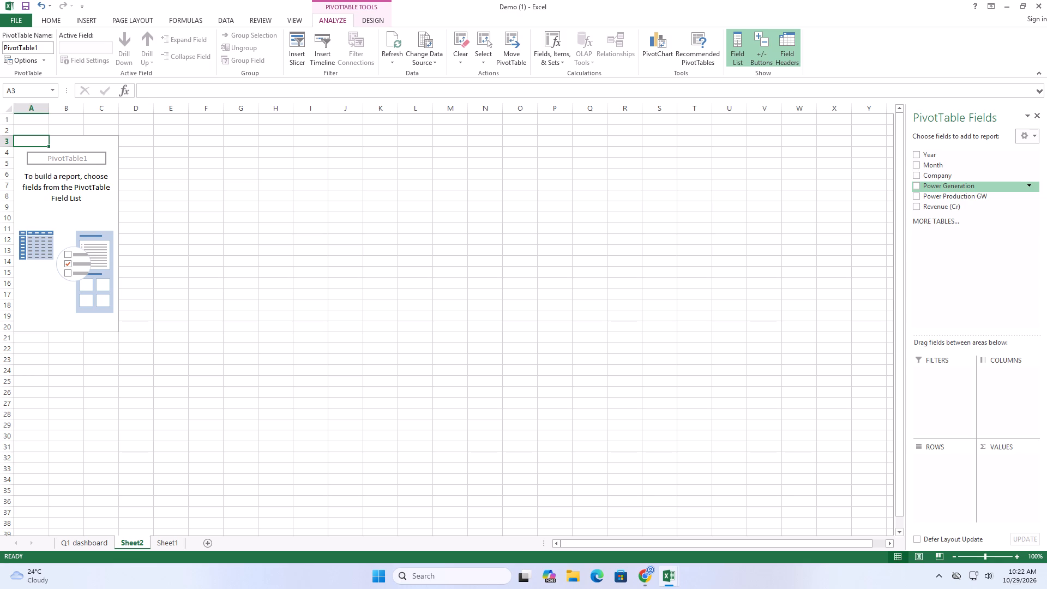
# Build the PivotTable with Month as rows and the sum of Revenue (Cr) as values.
pyautogui.click(941, 168)
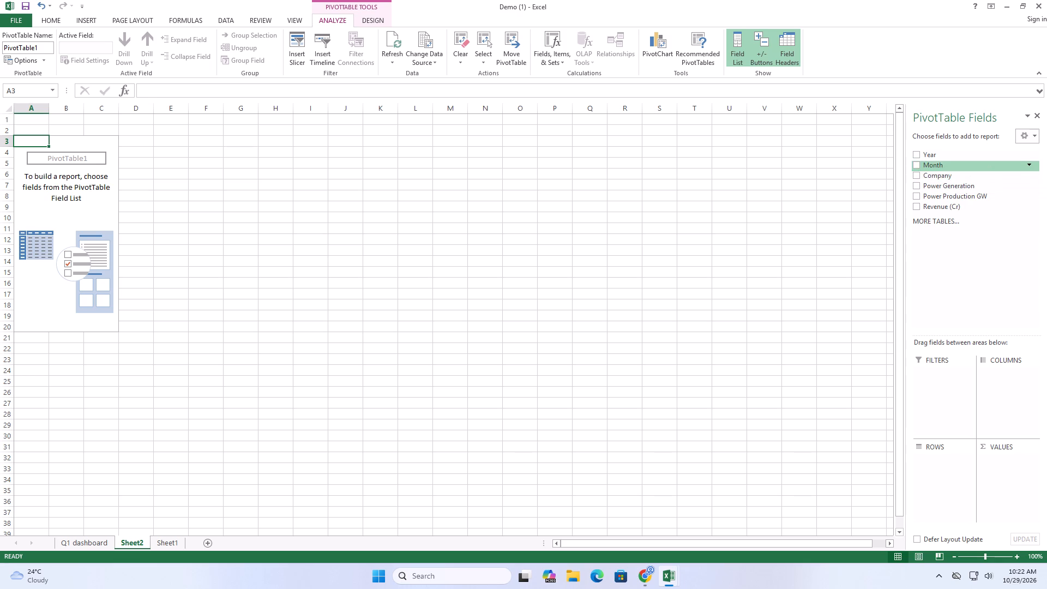
pyautogui.click(917, 166)
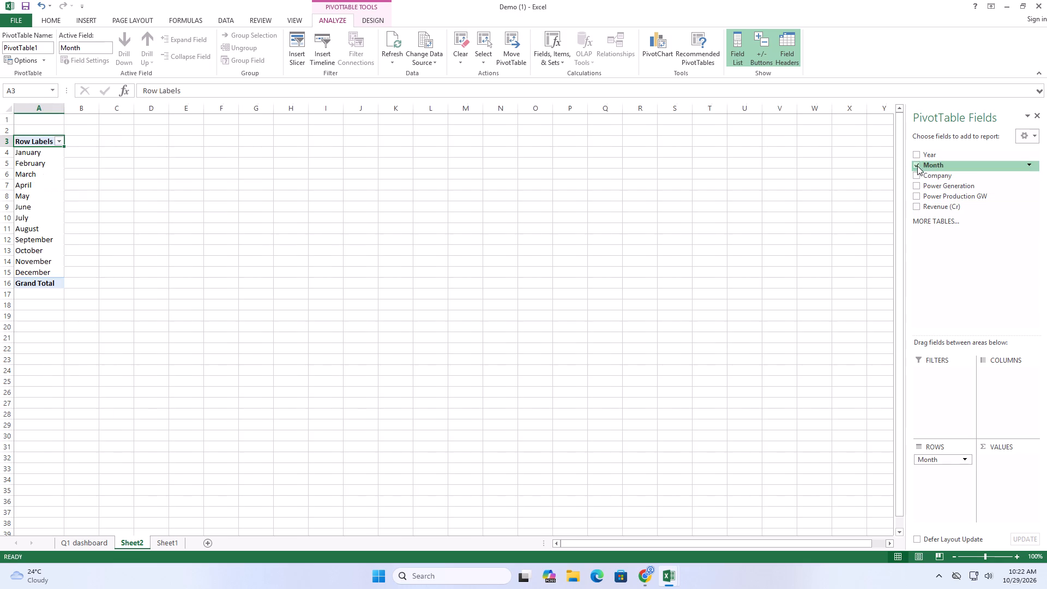
pyautogui.click(918, 208)
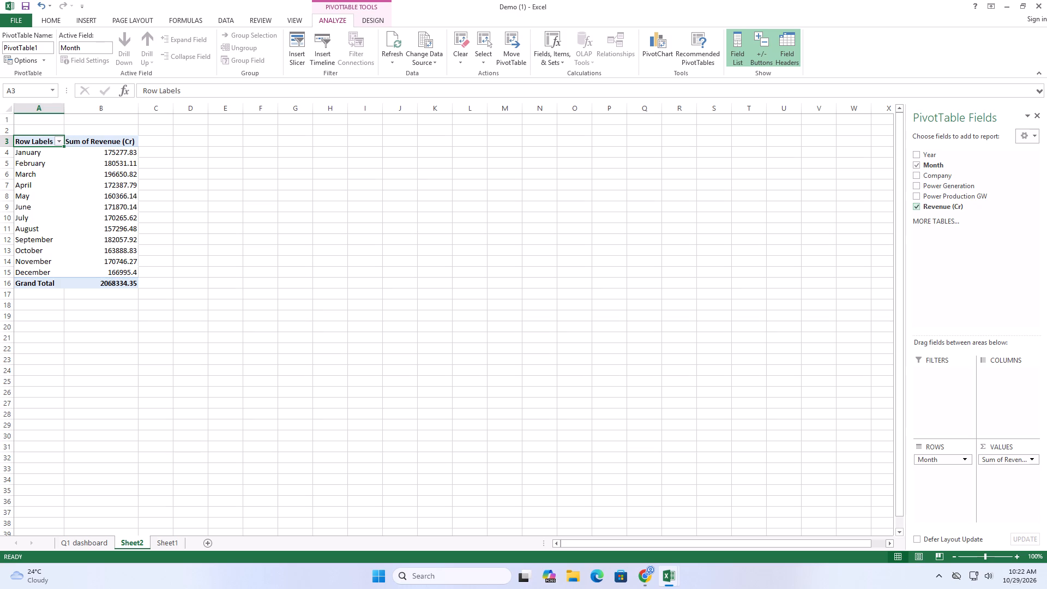
pyautogui.click(224, 142)
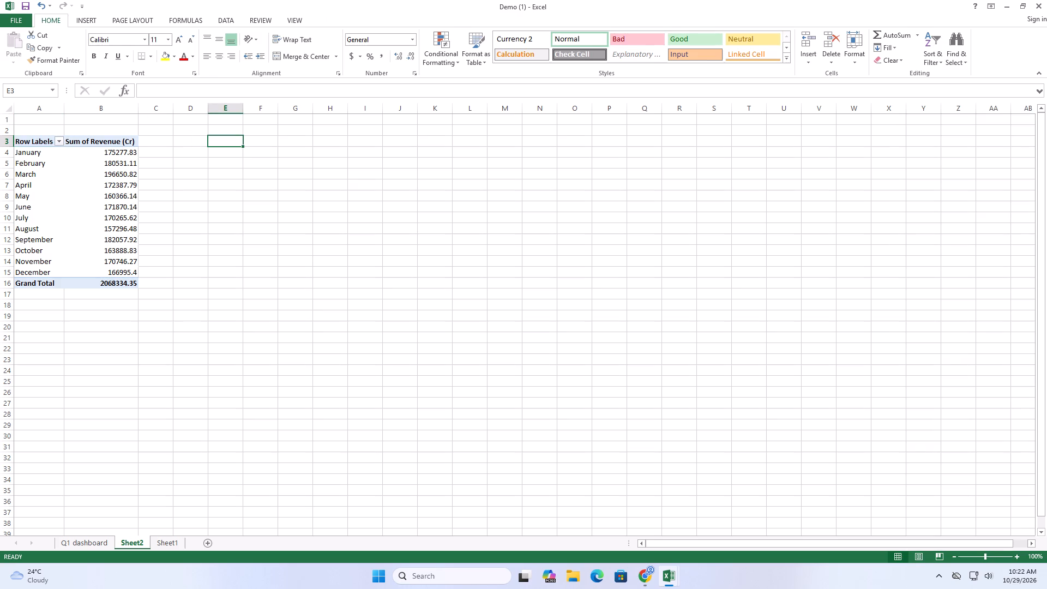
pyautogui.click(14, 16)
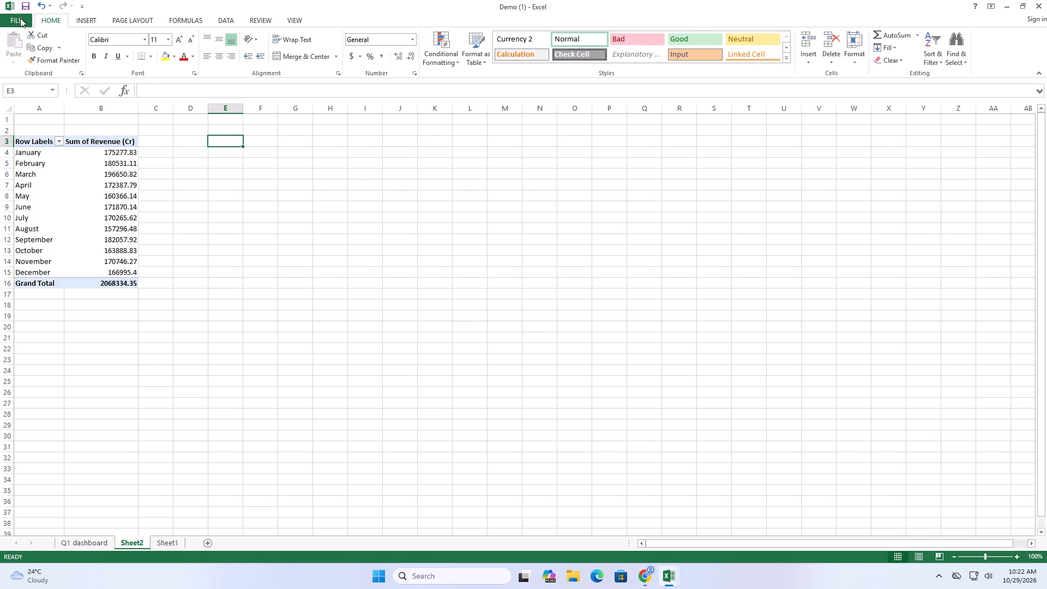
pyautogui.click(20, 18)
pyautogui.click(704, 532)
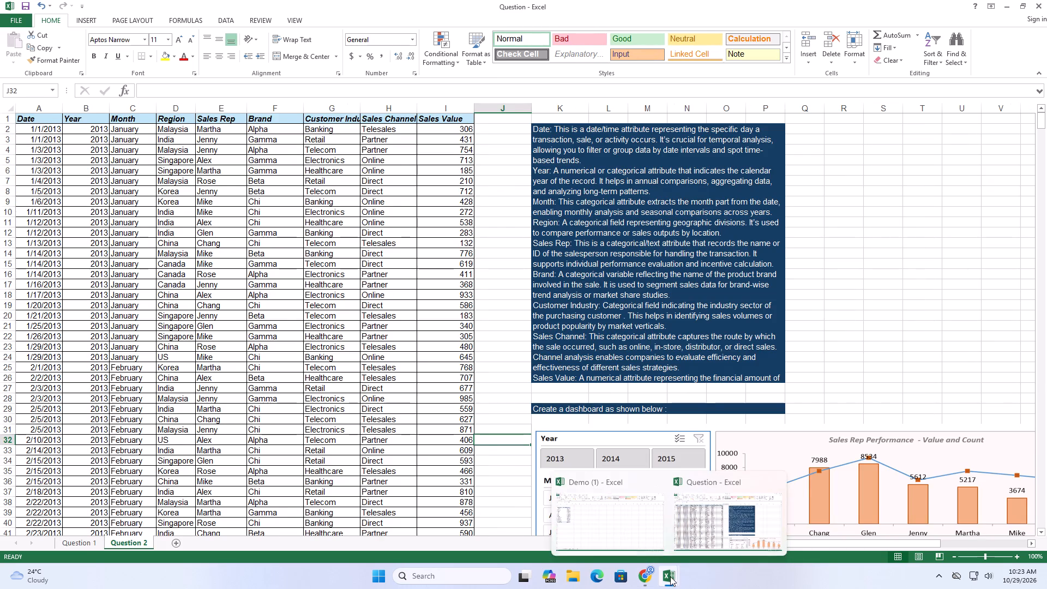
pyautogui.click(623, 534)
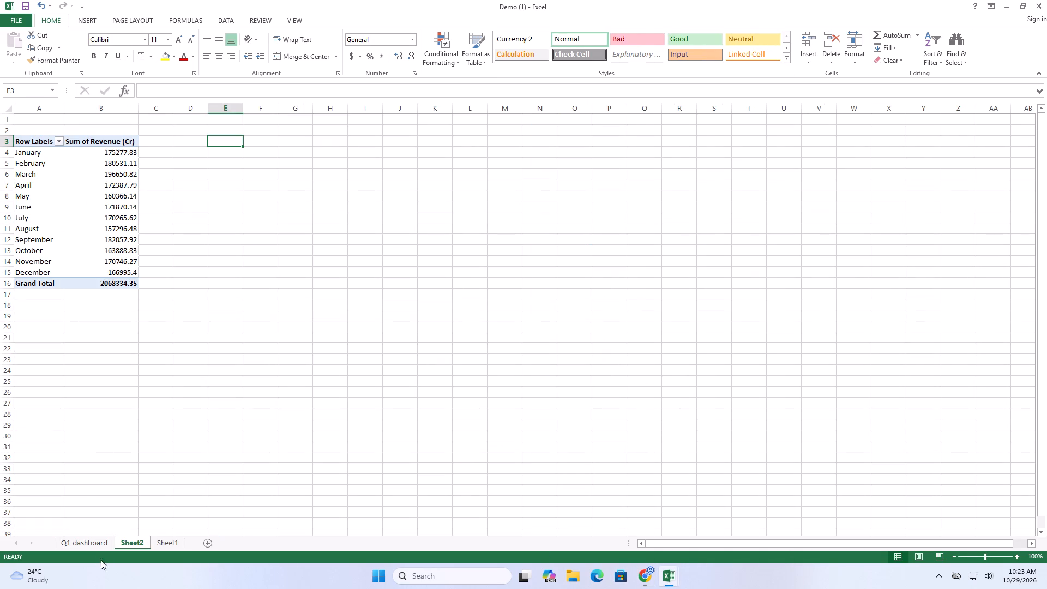
# Copy the full power data table from Q1 dashboard again and paste it at E3 of Sheet2, beside the monthly revenue PivotTable.
pyautogui.click(86, 541)
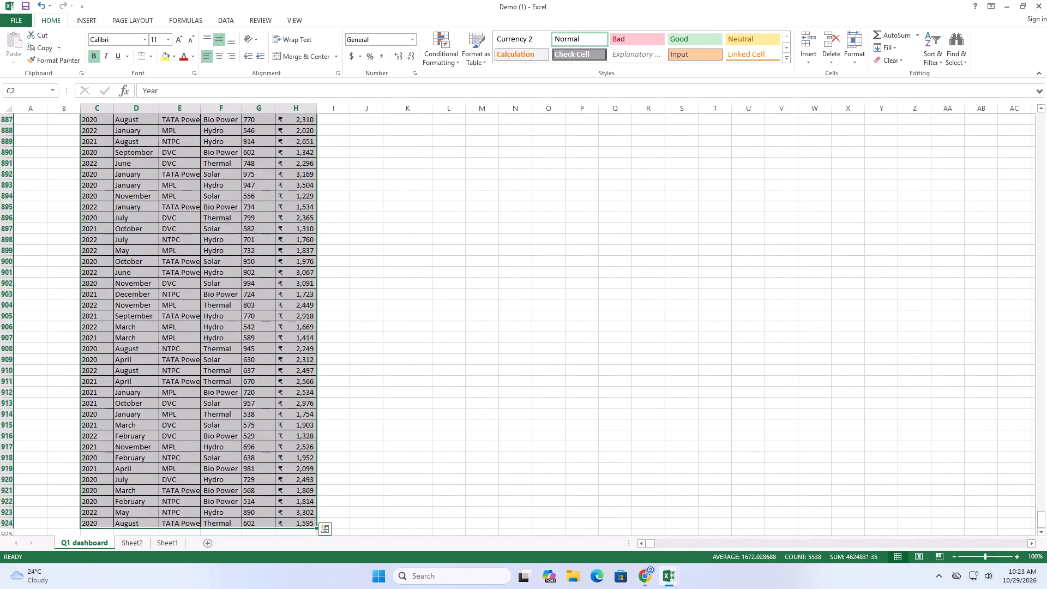
pyautogui.hotkey('ctrl', 'c')
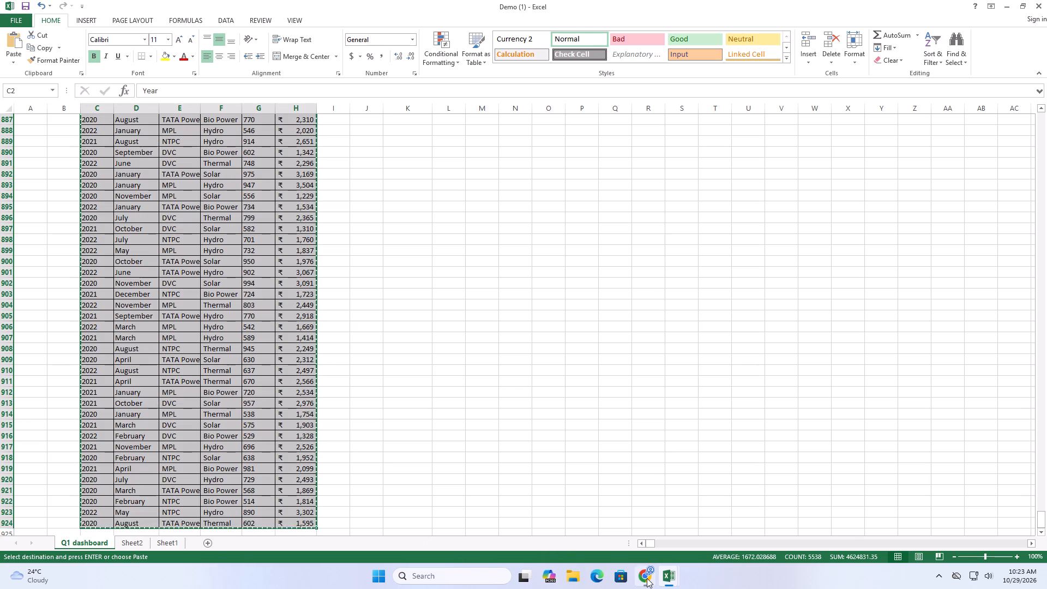
pyautogui.click(135, 545)
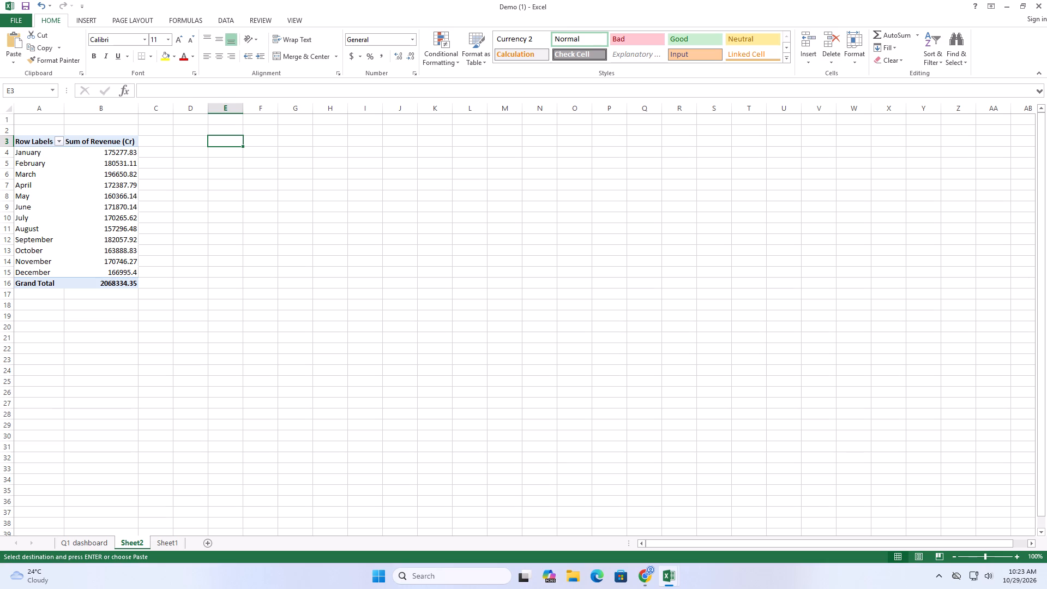
pyautogui.hotkey('ctrl', 'v')
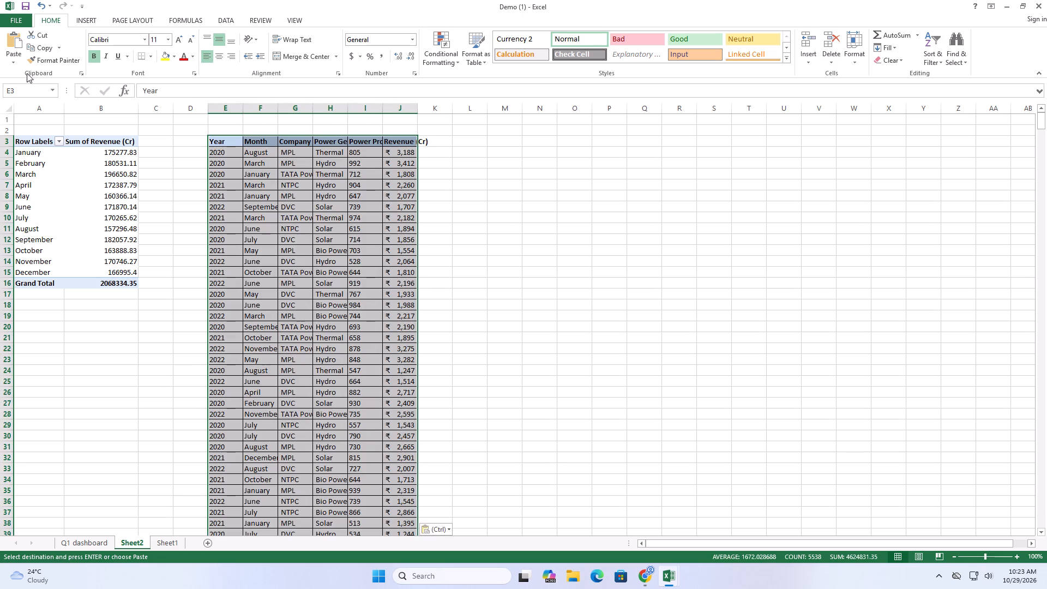
# Insert a second PivotTable on a new worksheet from the data range Sheet2!$E$3:$J$925.
pyautogui.click(81, 17)
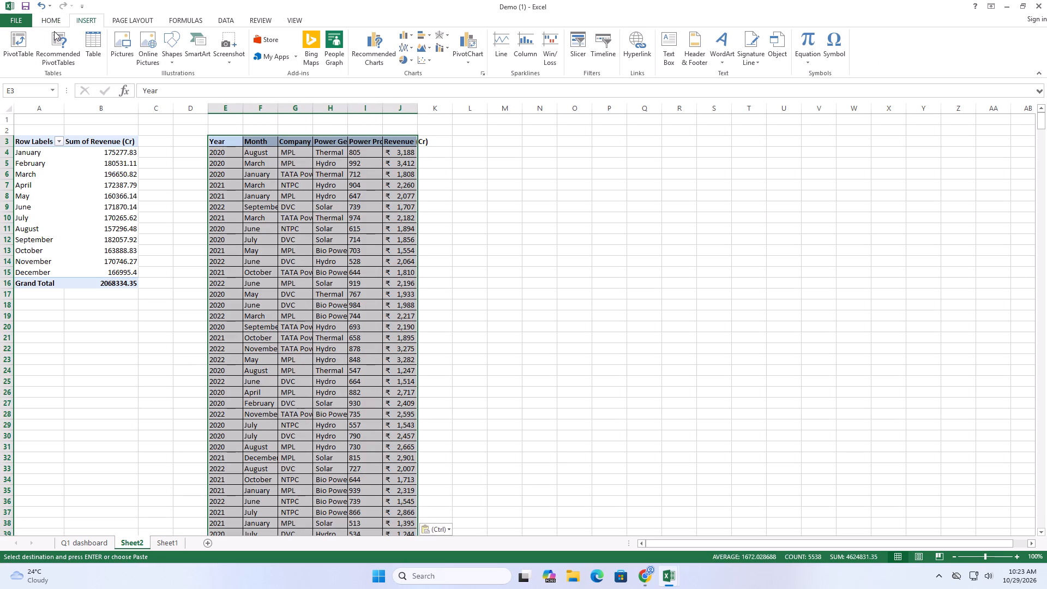
pyautogui.click(14, 44)
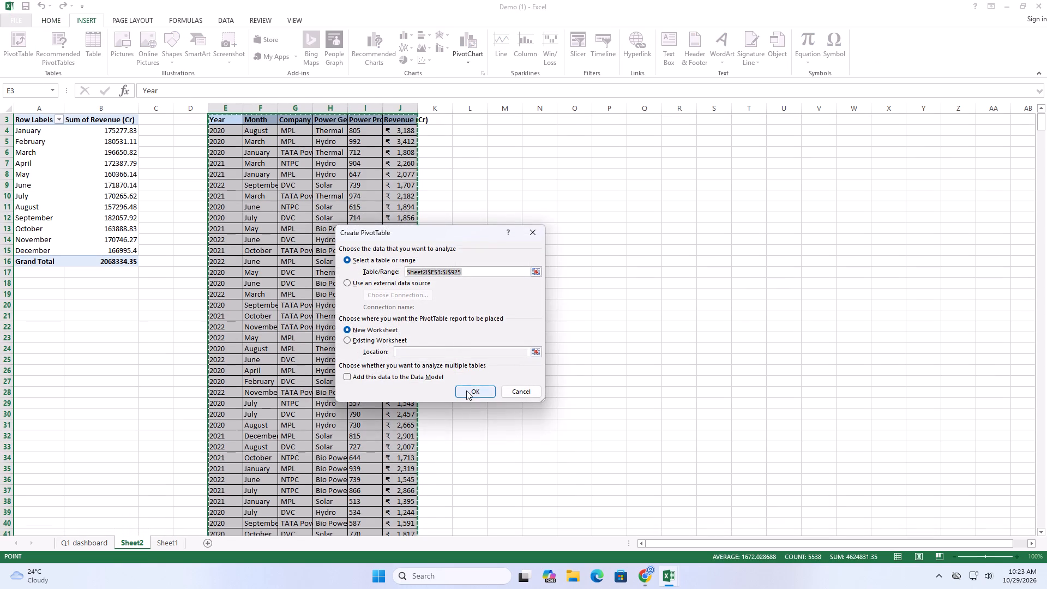
pyautogui.click(466, 390)
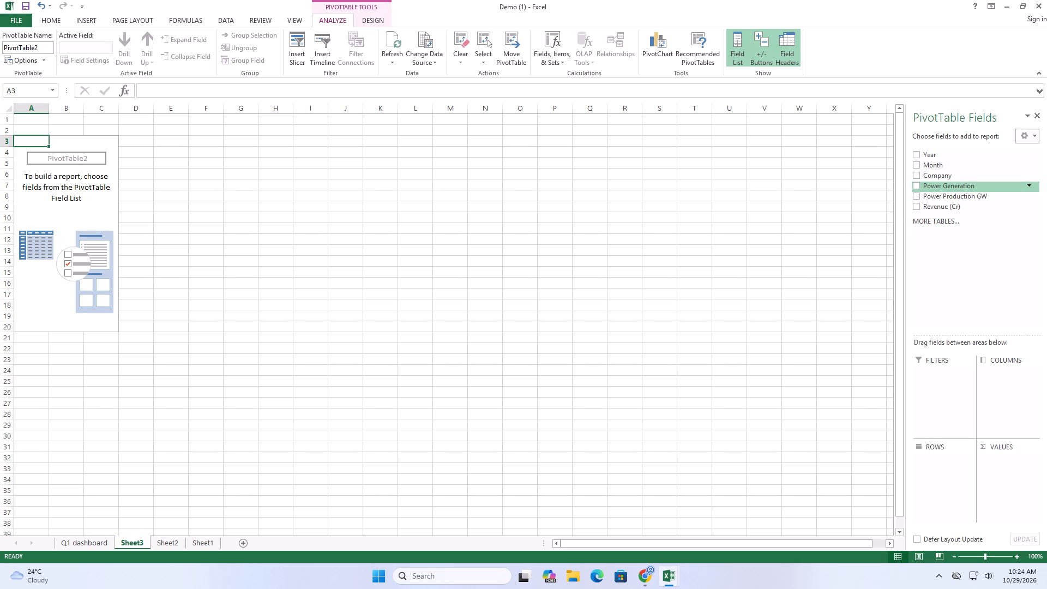
# Start a PivotTable from Sheet2!$E$3:$J$925 on Sheet2 with an existing worksheet as destination, and try to create it without a location.
pyautogui.click(199, 541)
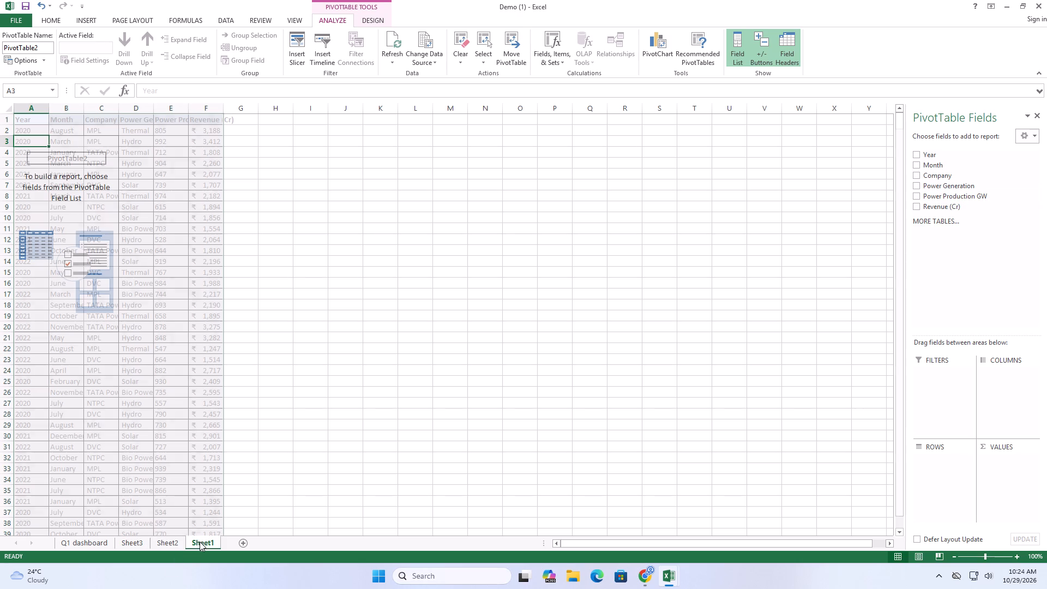
pyautogui.click(168, 543)
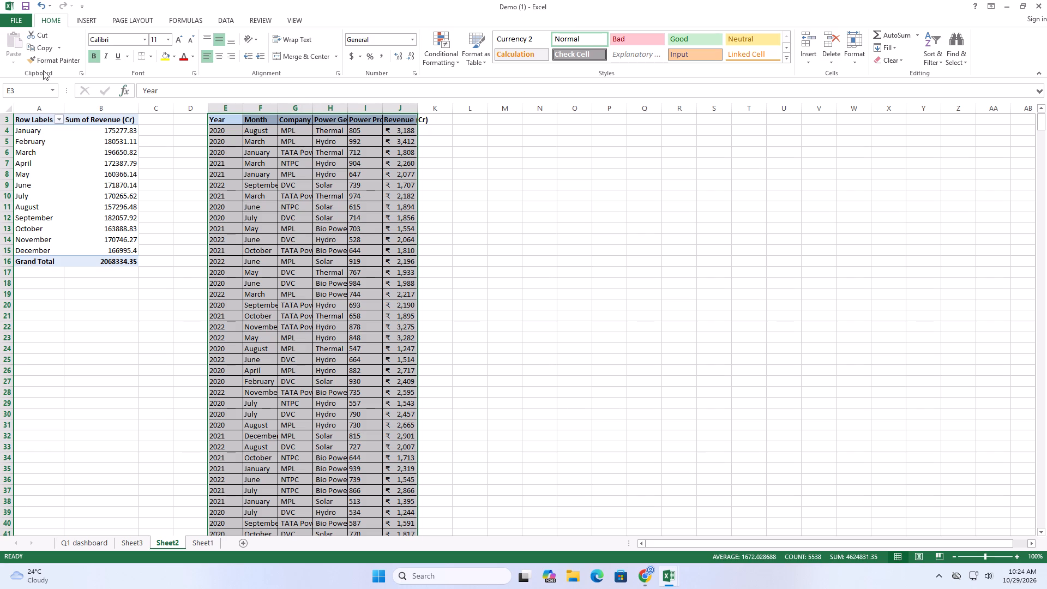
pyautogui.click(80, 17)
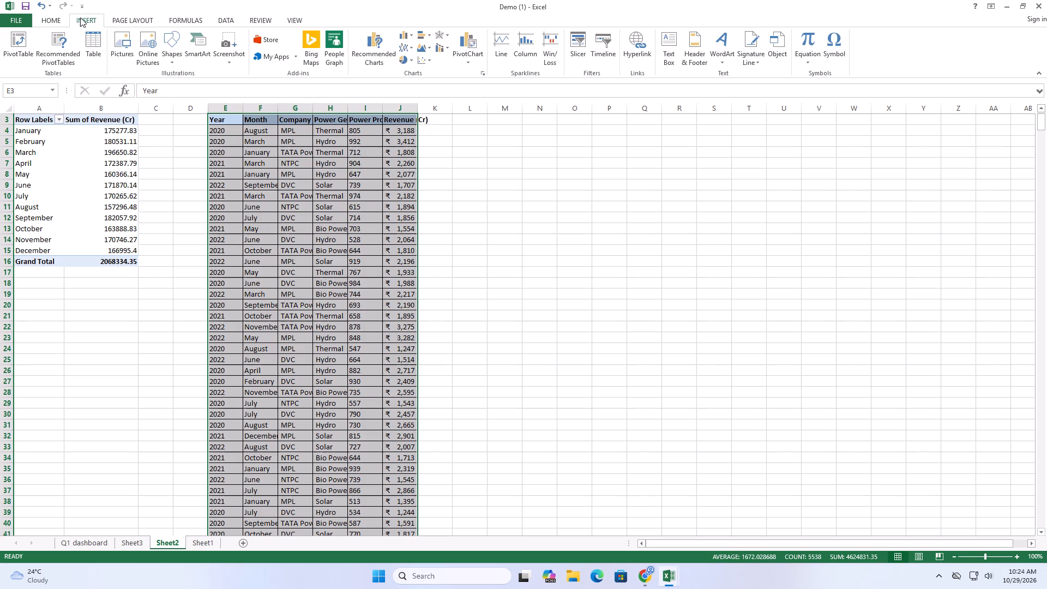
pyautogui.click(87, 20)
pyautogui.click(27, 56)
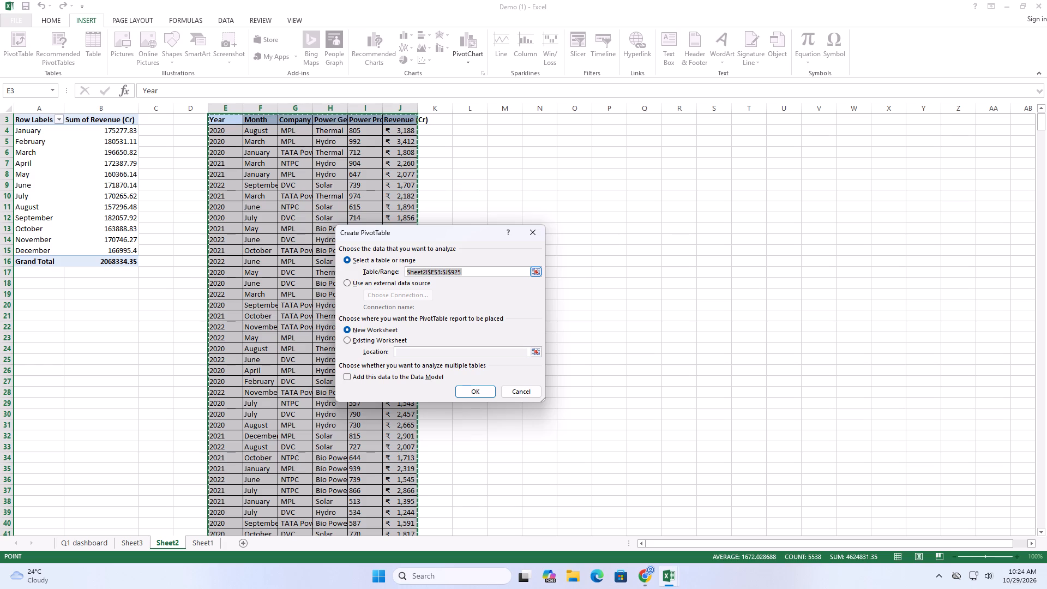
pyautogui.click(347, 337)
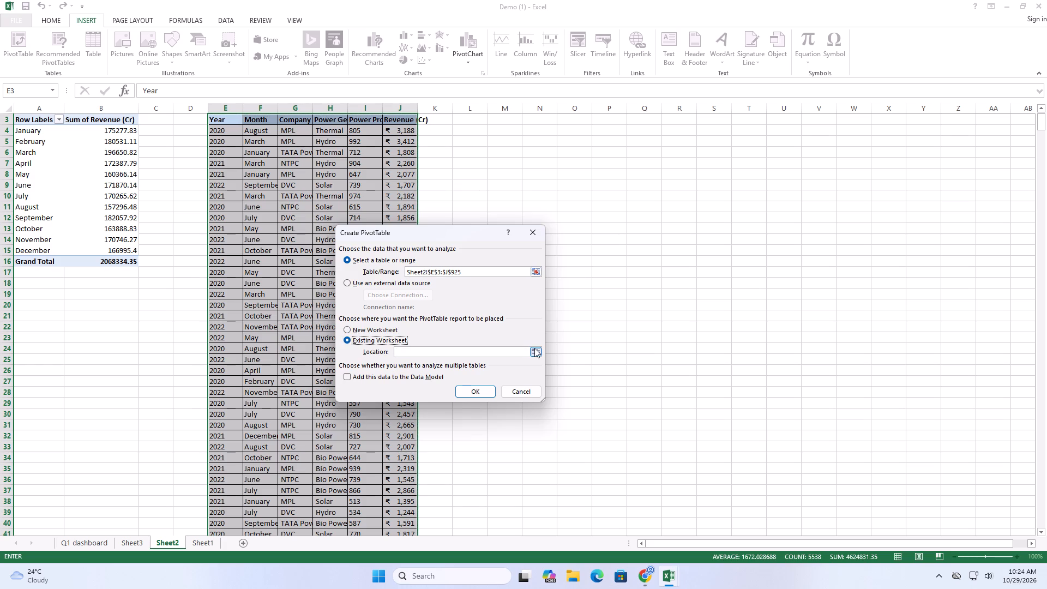
pyautogui.click(474, 392)
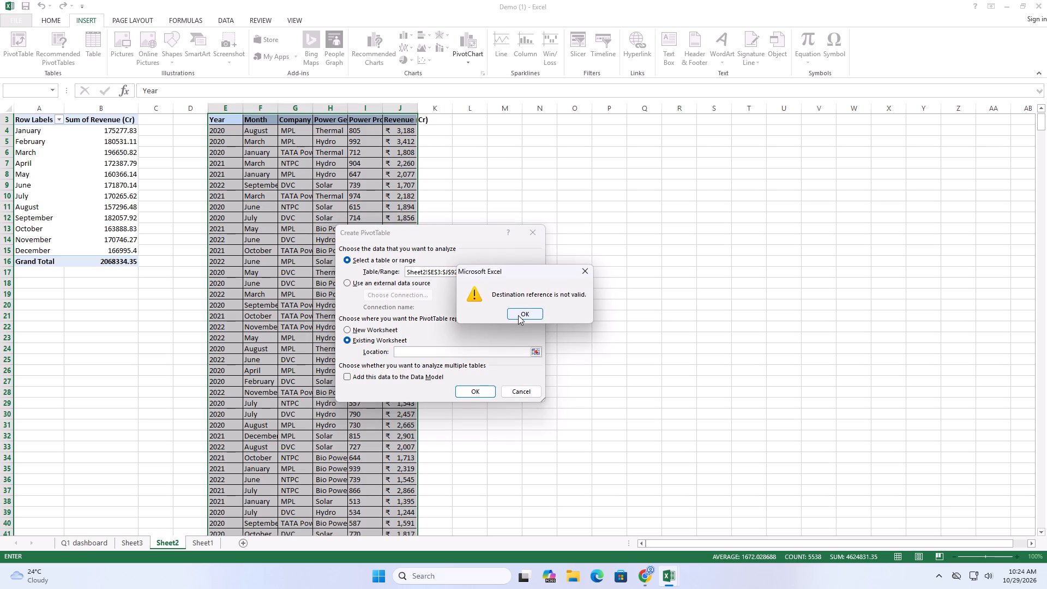
pyautogui.click(519, 314)
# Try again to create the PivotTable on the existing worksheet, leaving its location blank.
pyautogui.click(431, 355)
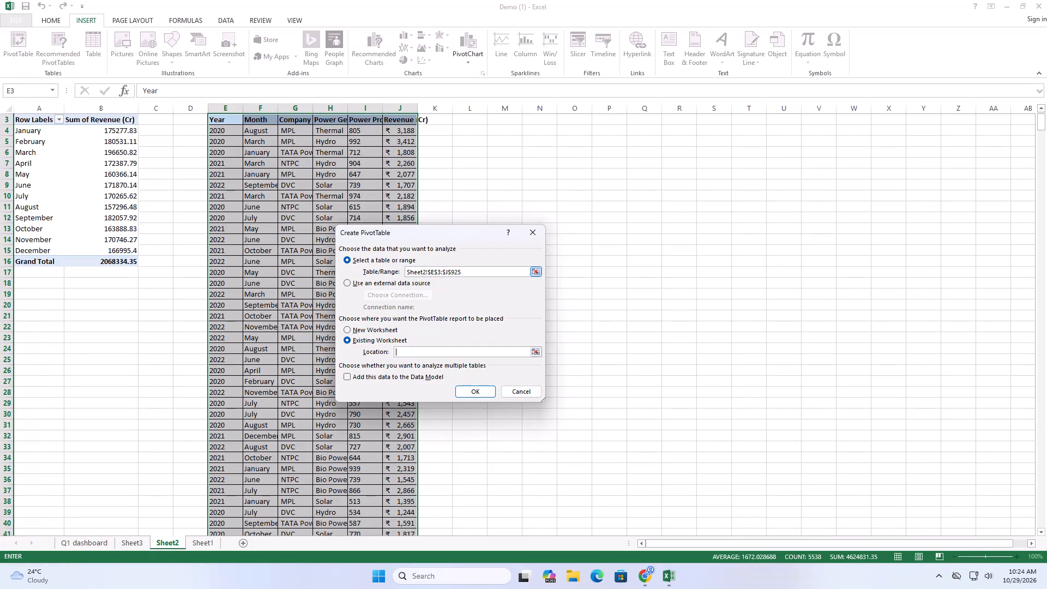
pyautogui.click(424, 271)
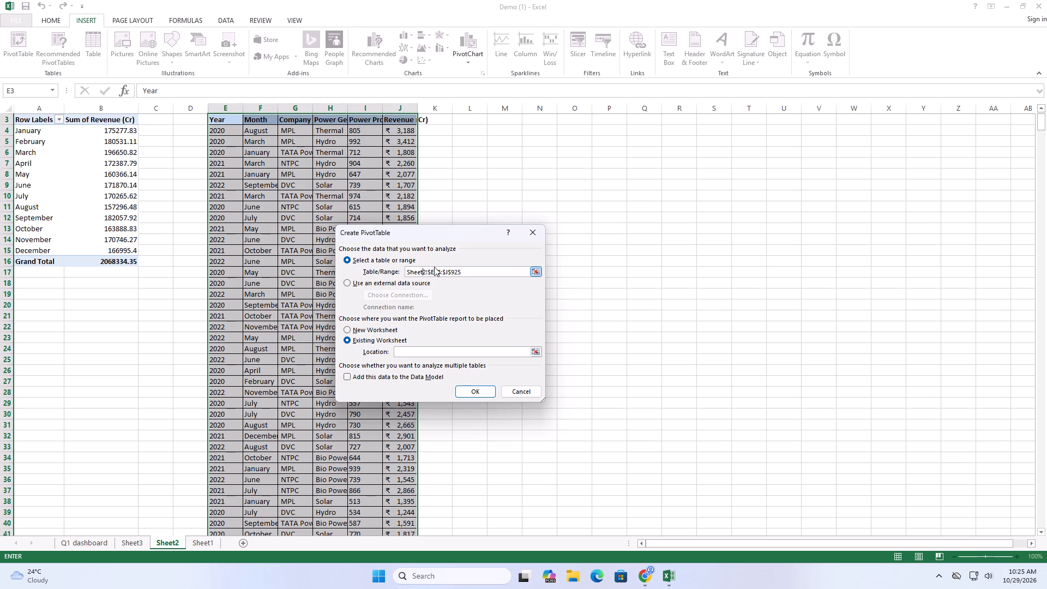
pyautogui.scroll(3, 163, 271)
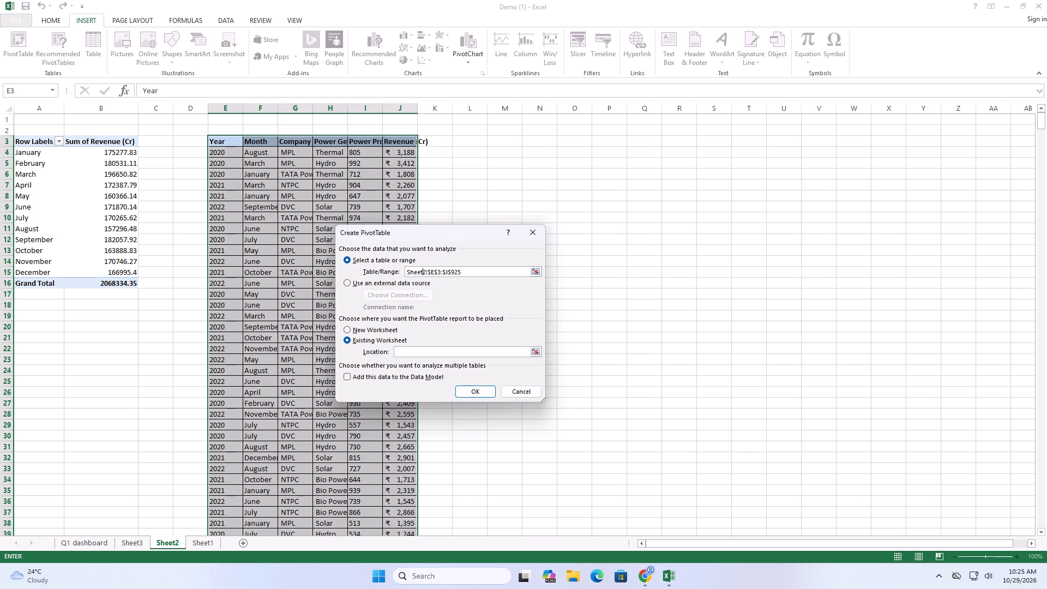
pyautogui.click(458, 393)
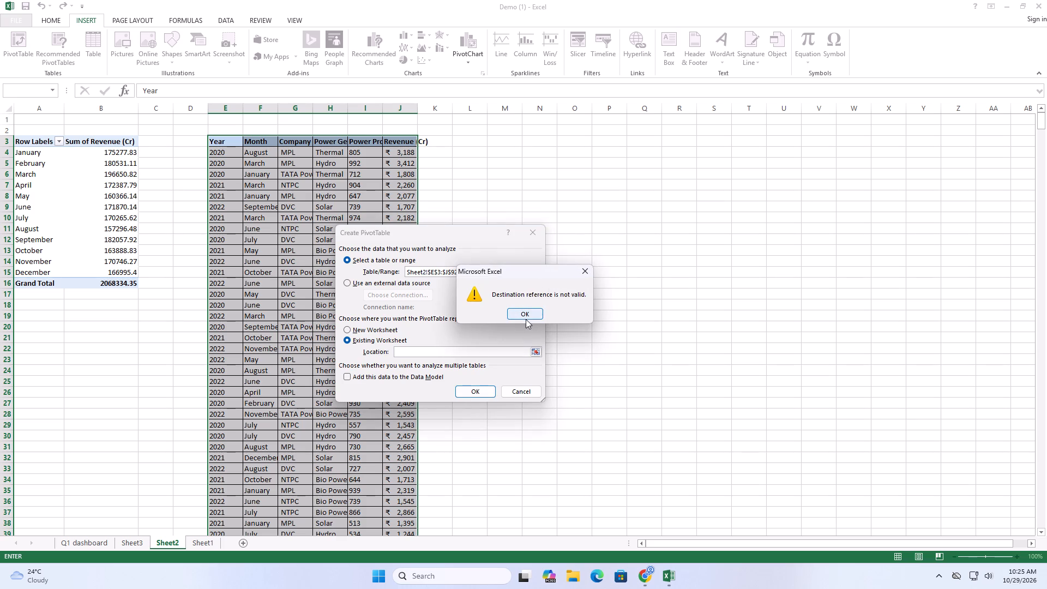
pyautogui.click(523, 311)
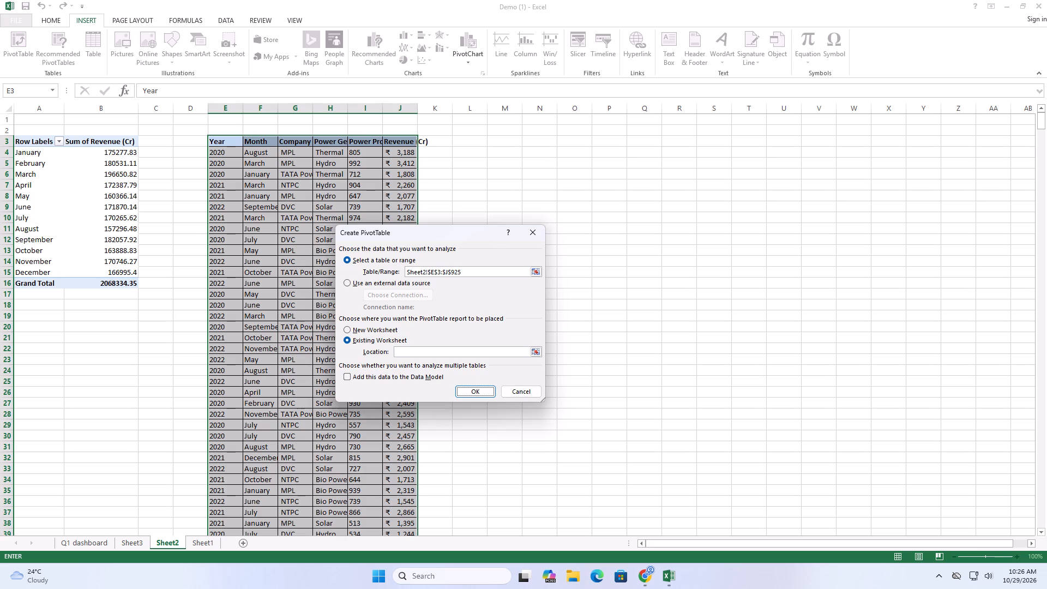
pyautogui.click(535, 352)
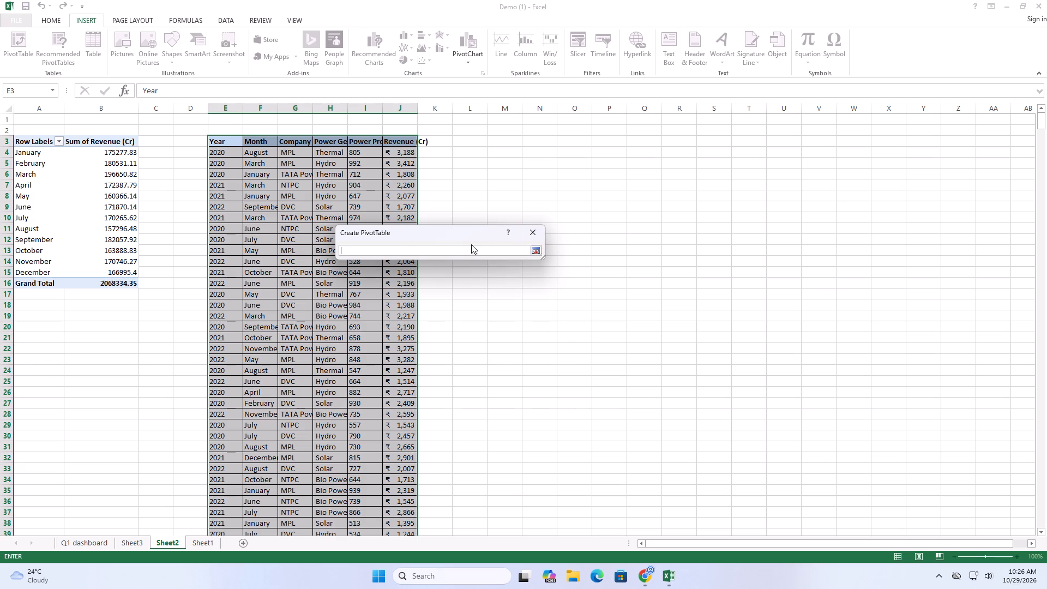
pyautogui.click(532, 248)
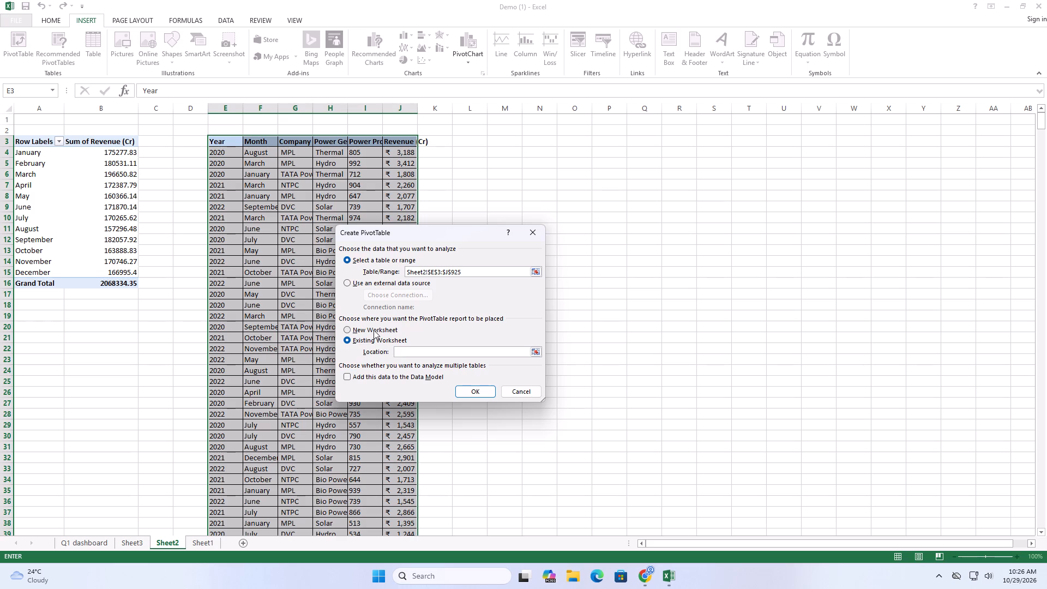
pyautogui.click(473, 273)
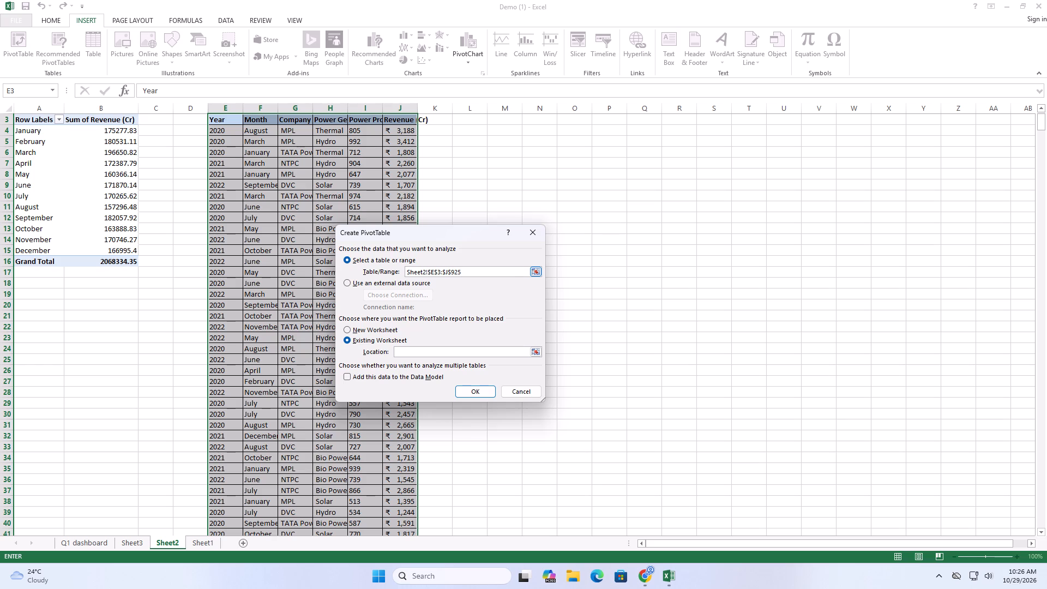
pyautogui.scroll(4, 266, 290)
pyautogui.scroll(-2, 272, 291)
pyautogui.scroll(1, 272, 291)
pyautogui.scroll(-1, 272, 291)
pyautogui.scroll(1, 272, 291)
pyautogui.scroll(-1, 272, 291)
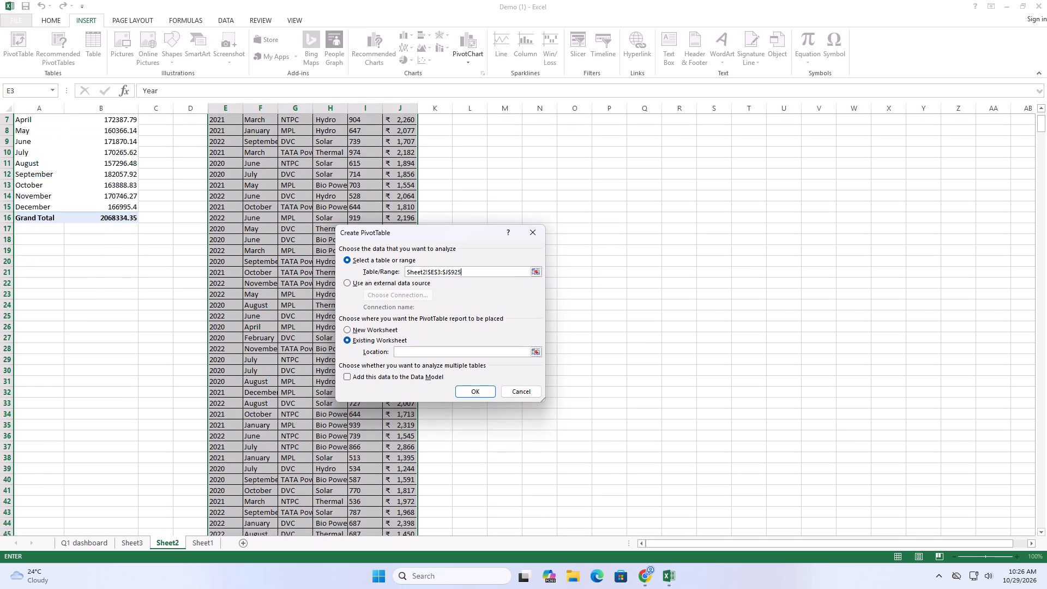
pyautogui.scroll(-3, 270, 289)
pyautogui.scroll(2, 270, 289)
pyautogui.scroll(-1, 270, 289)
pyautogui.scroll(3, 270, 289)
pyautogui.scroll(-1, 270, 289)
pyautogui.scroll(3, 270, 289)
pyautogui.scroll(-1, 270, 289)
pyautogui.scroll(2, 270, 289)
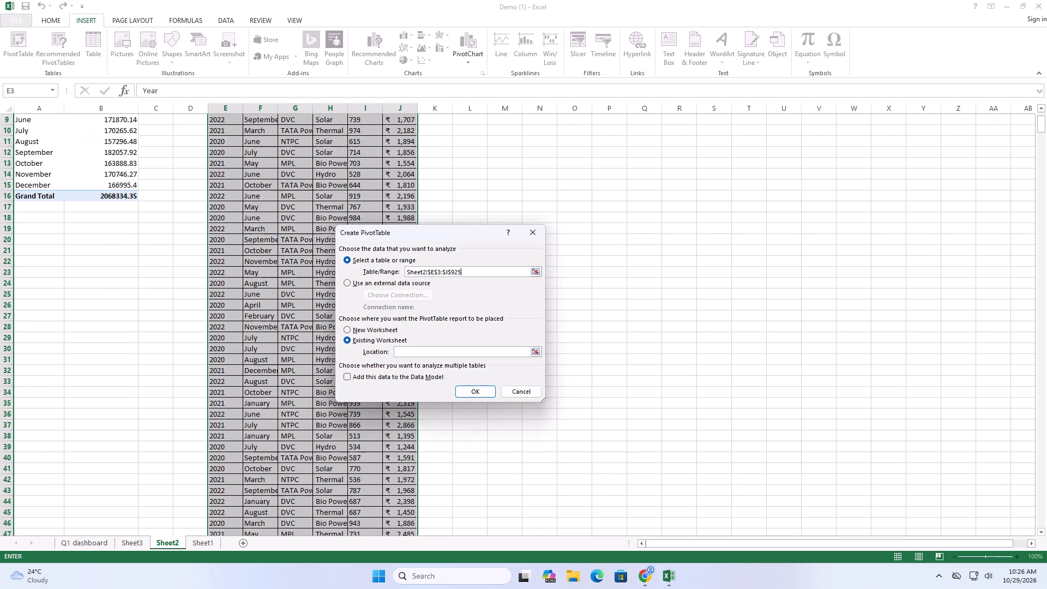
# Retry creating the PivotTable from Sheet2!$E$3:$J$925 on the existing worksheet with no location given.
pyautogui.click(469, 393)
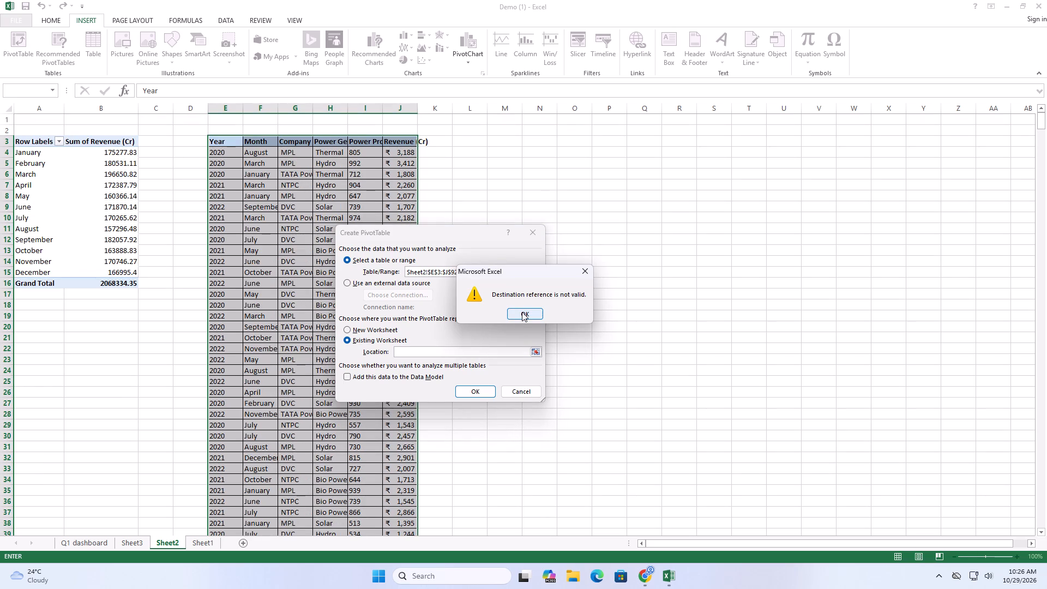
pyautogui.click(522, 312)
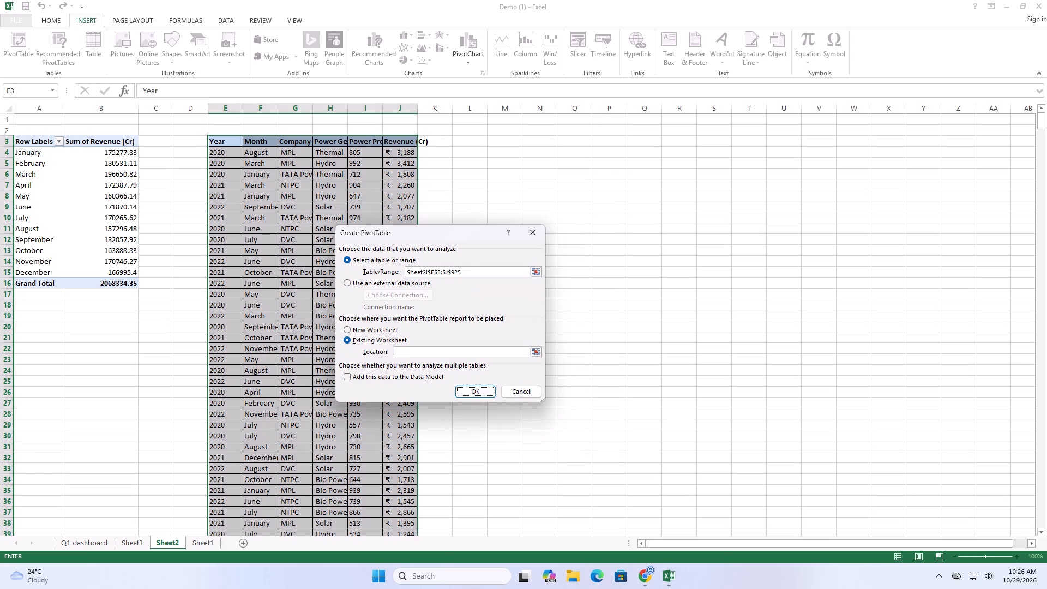
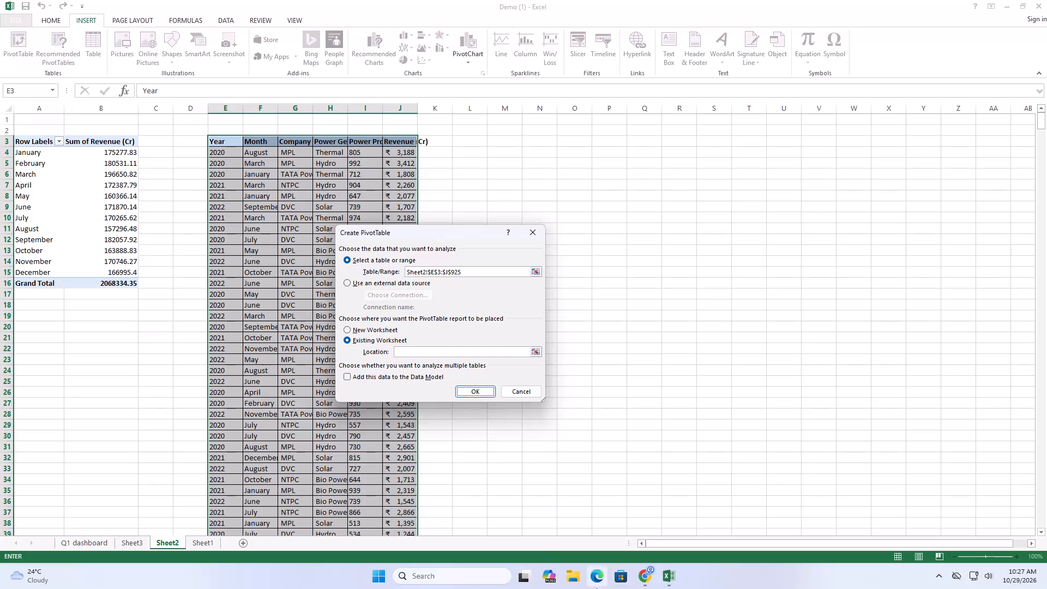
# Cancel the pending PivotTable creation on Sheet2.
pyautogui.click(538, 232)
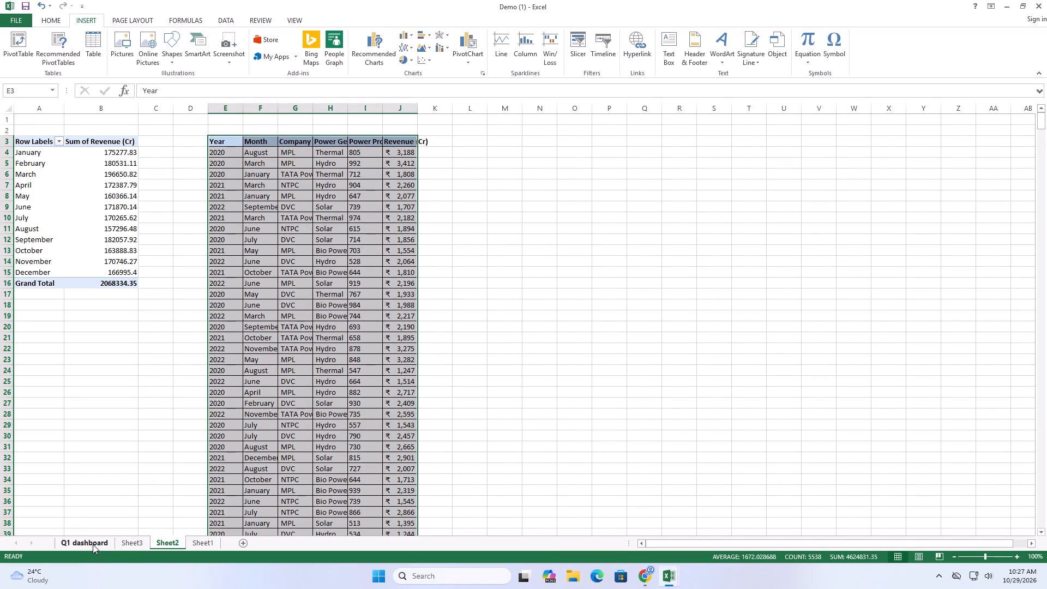
# Insert a PivotTable on a new worksheet from the selected data table on the Q1 dashboard sheet.
pyautogui.click(93, 544)
pyautogui.scroll(5, 148, 323)
pyautogui.scroll(-1, 153, 317)
pyautogui.scroll(3, 153, 317)
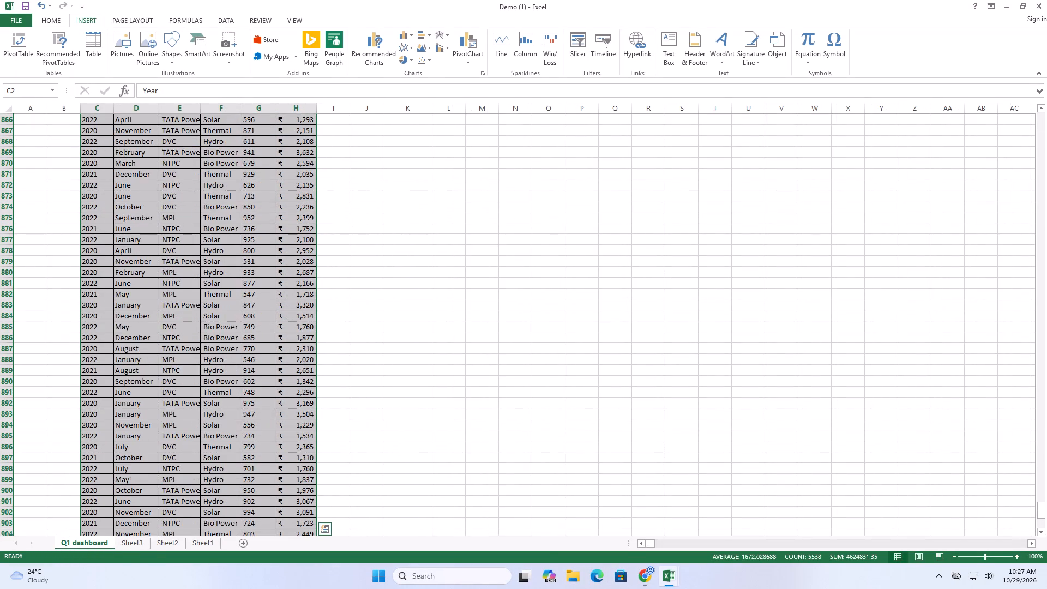
pyautogui.scroll(3, 182, 305)
pyautogui.scroll(-1, 182, 305)
pyautogui.scroll(5, 182, 305)
pyautogui.rightClick(173, 308)
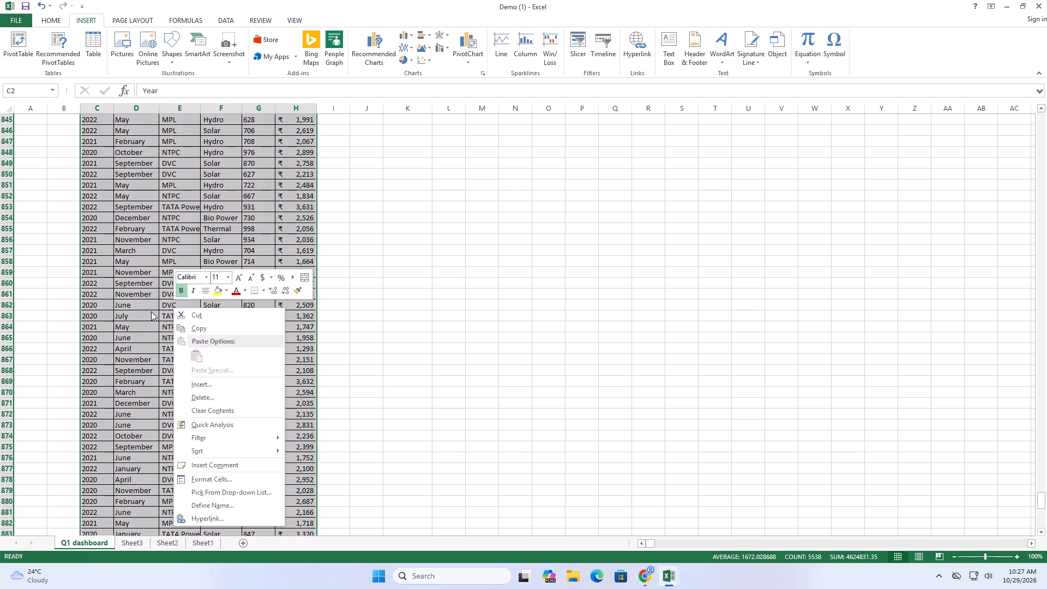
pyautogui.click(151, 311)
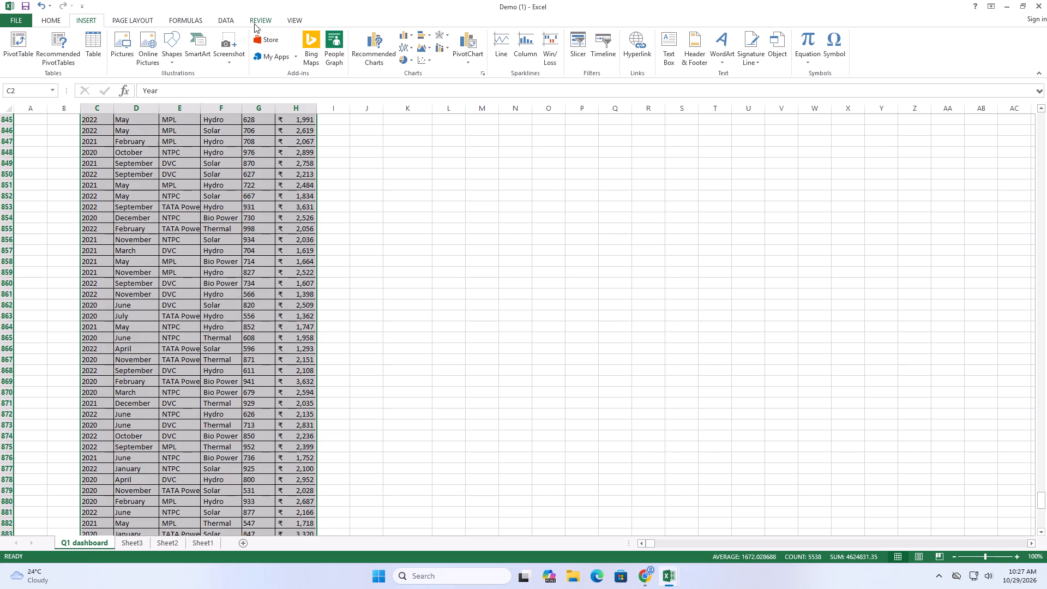
pyautogui.click(28, 41)
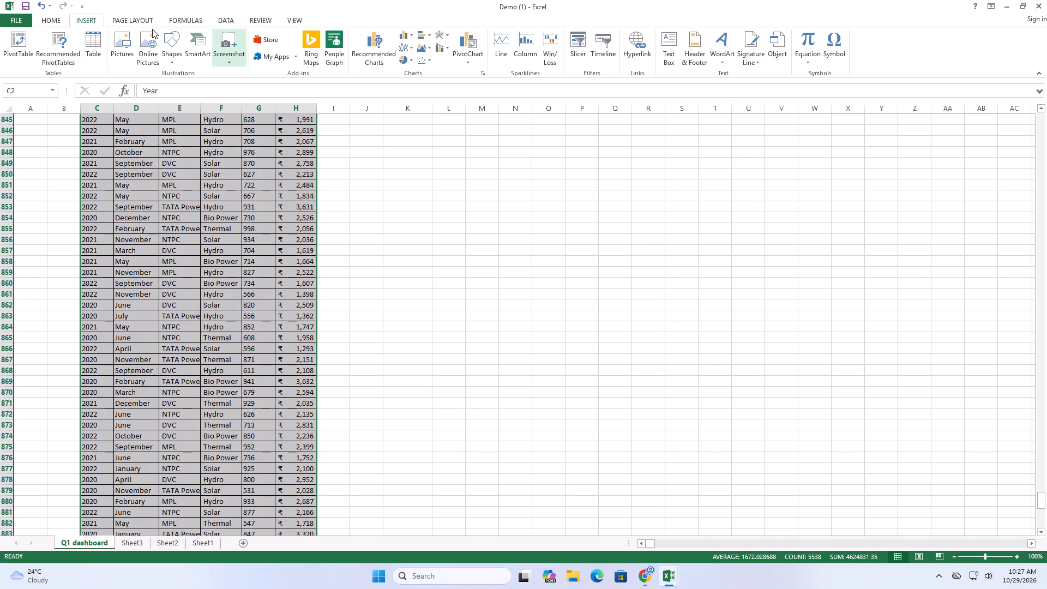
pyautogui.click(476, 393)
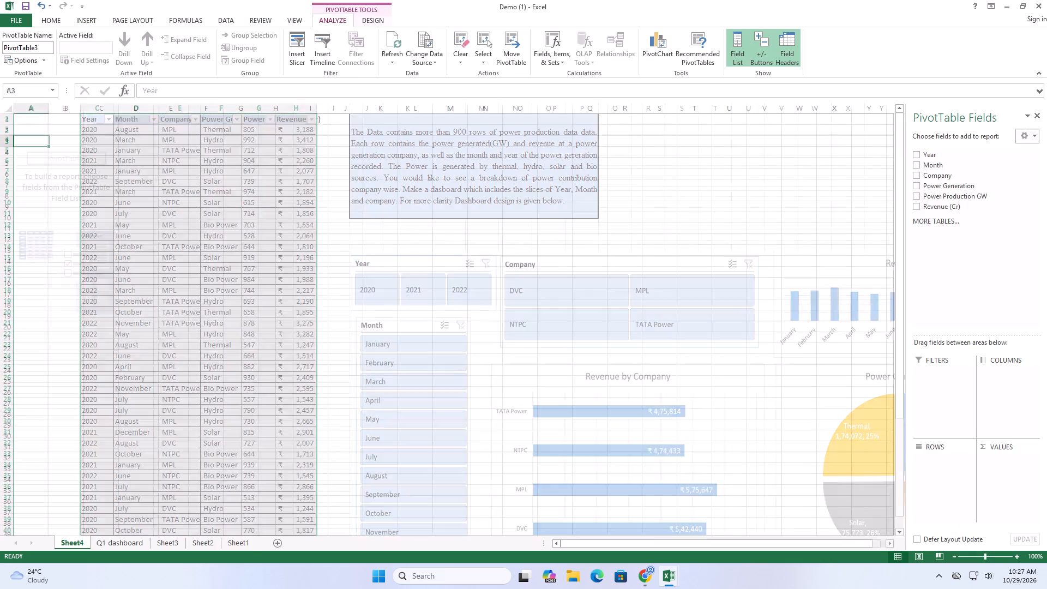
# Move the new PivotTable worksheet to the end of the workbook, after Sheet1.
pyautogui.moveTo(69, 541); pyautogui.dragTo(70, 541)
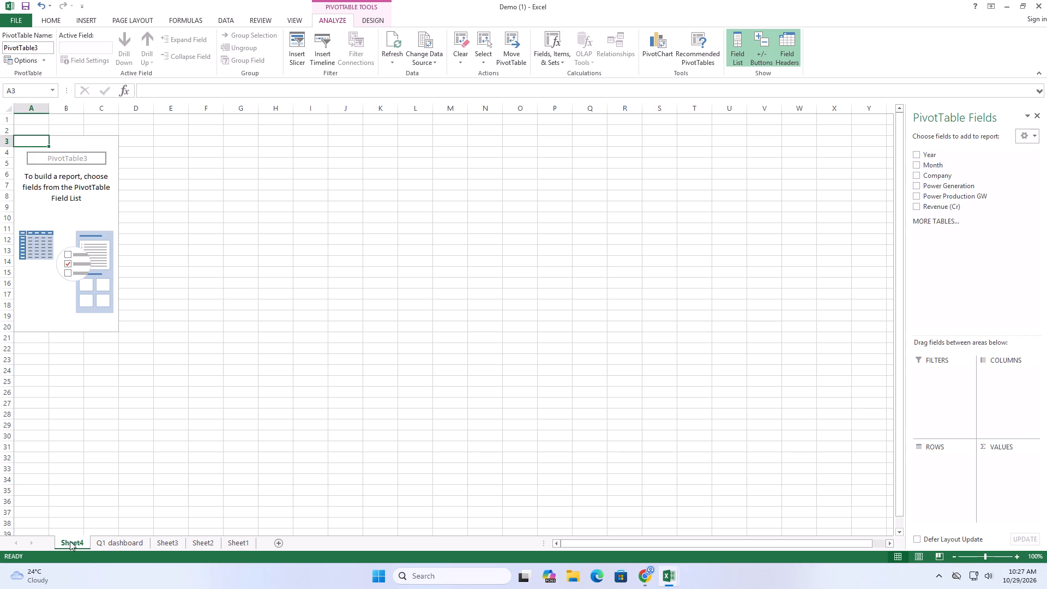
pyautogui.moveTo(70, 541); pyautogui.dragTo(259, 545)
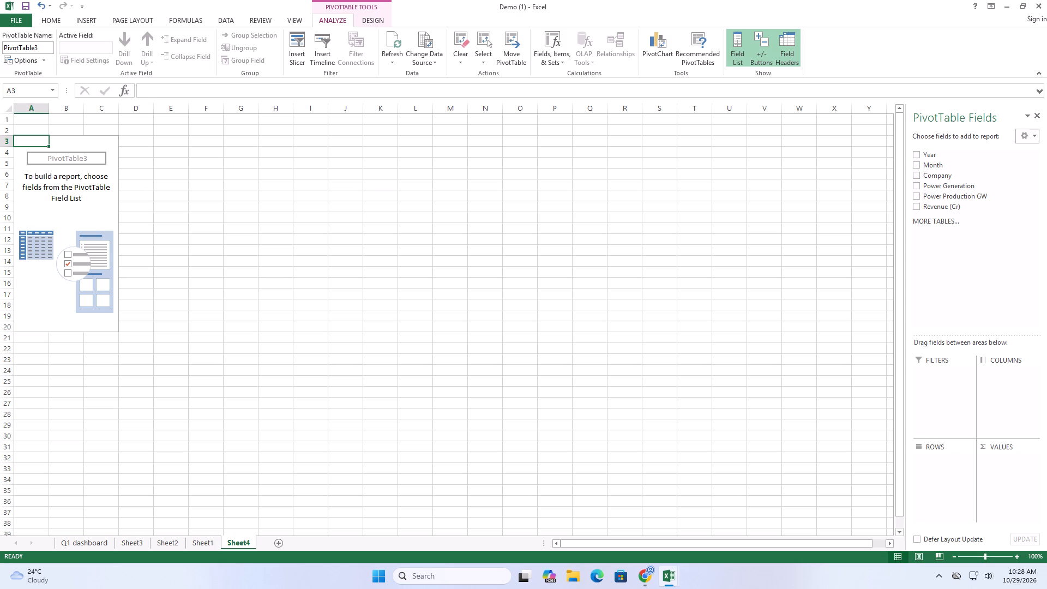
pyautogui.click(237, 537)
pyautogui.click(238, 542)
pyautogui.click(1046, 0)
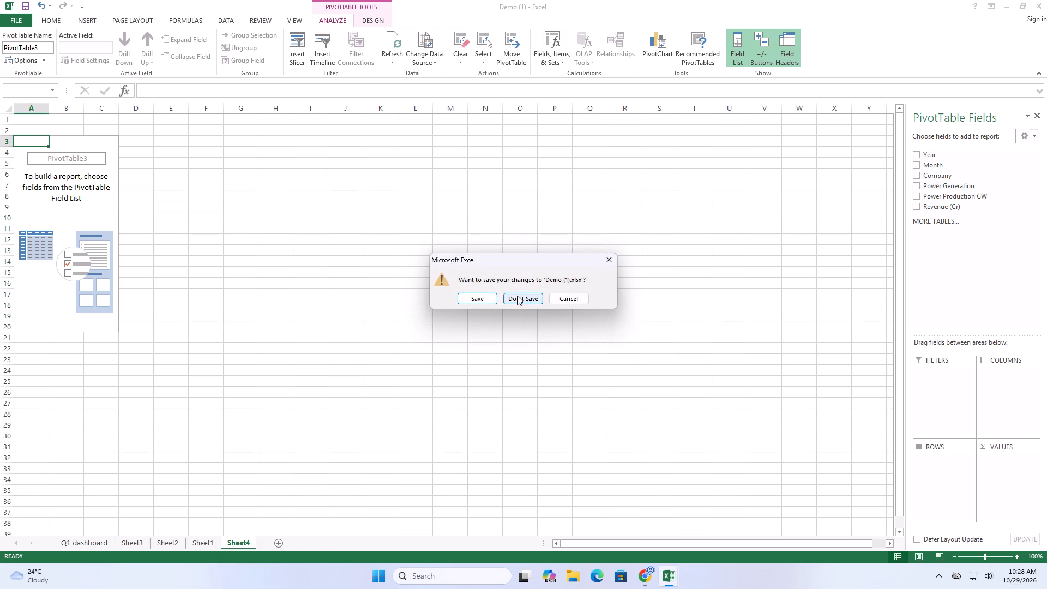
pyautogui.click(563, 297)
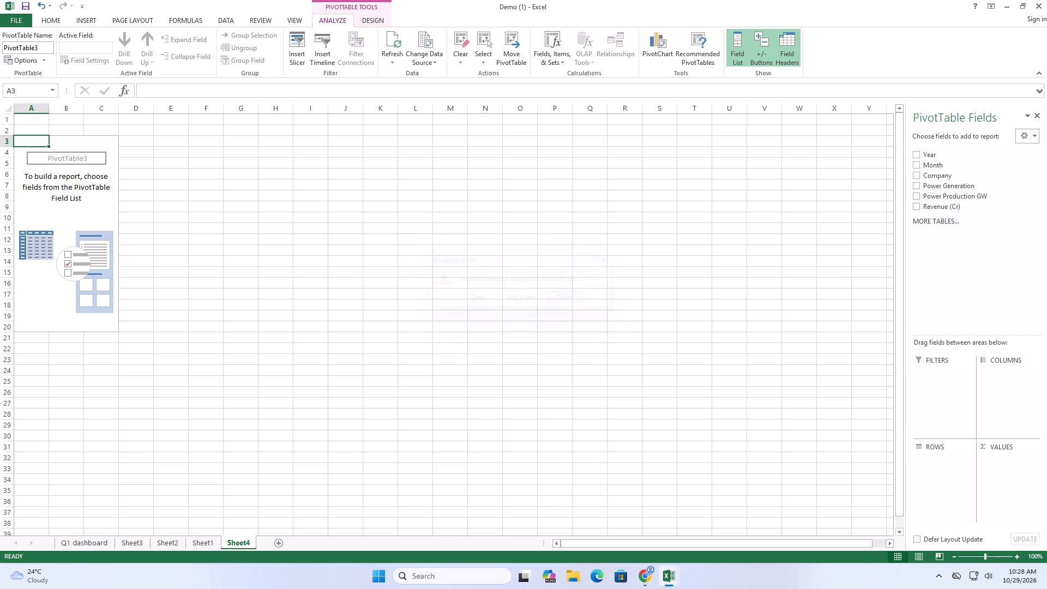
# Go back to Sheet2 with the monthly revenue PivotTable.
pyautogui.click(164, 544)
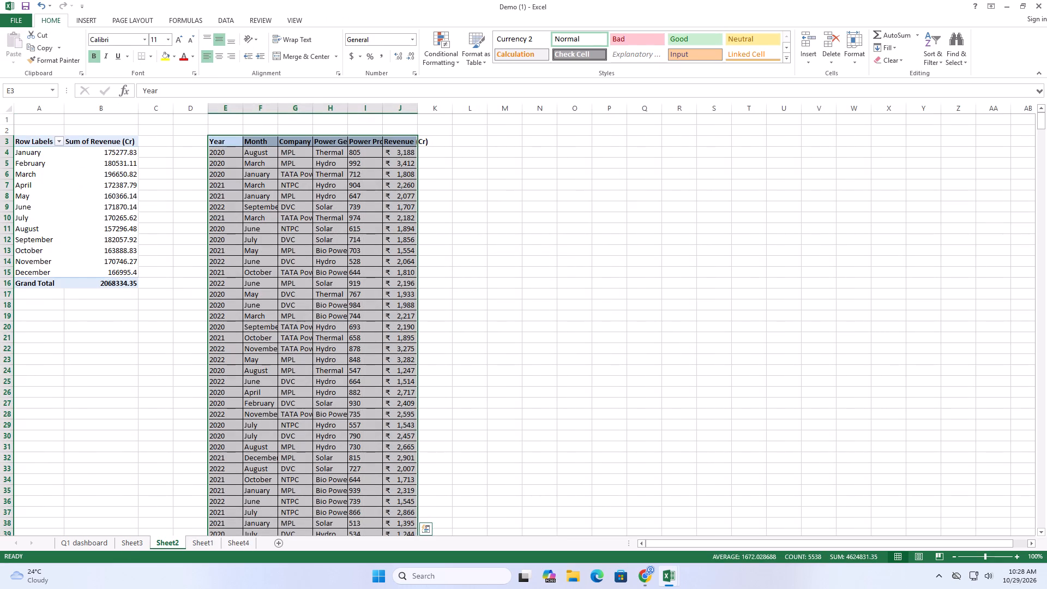
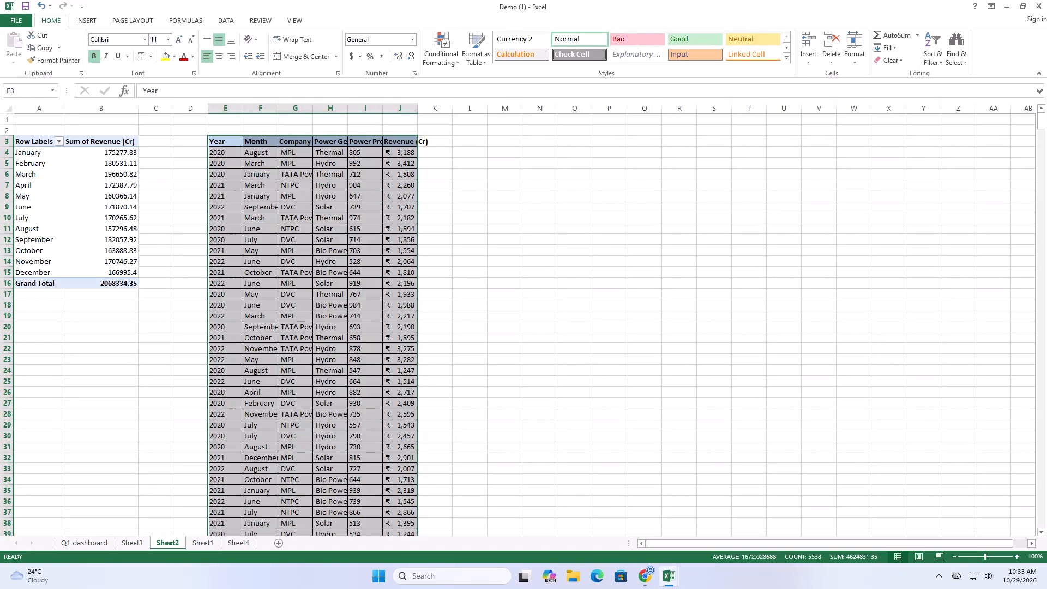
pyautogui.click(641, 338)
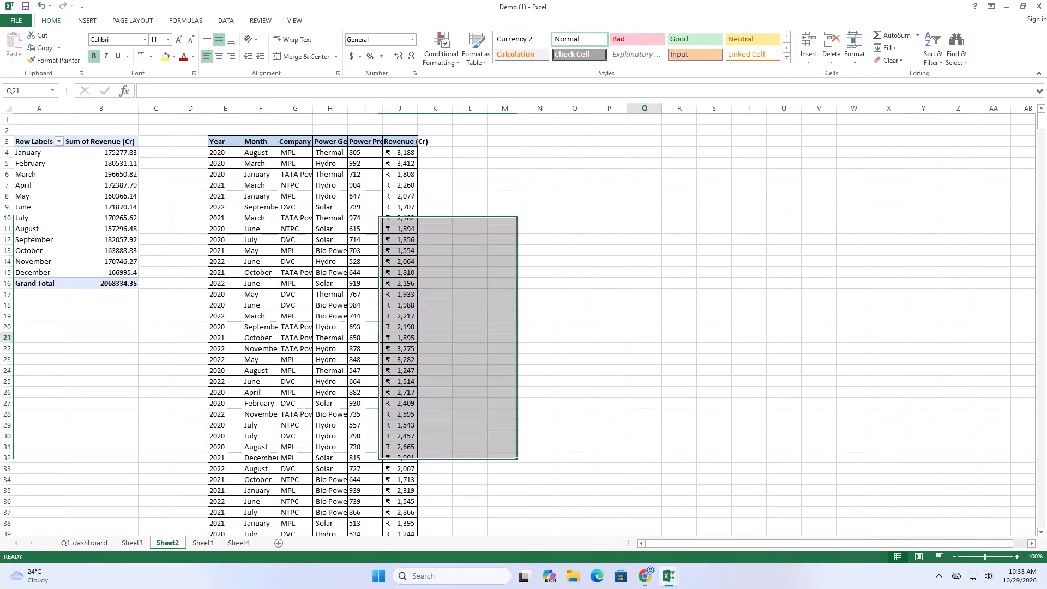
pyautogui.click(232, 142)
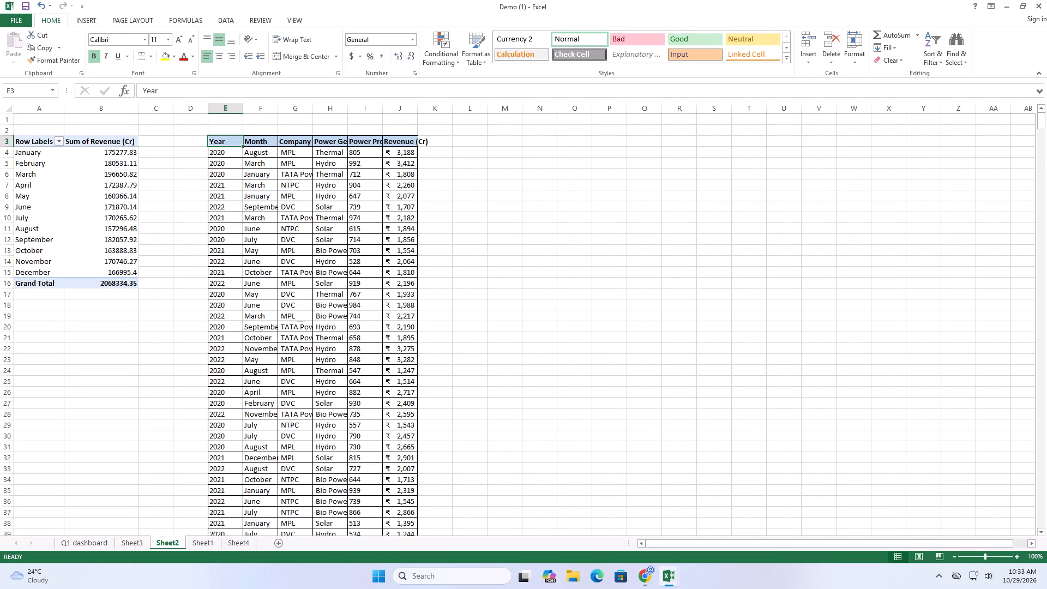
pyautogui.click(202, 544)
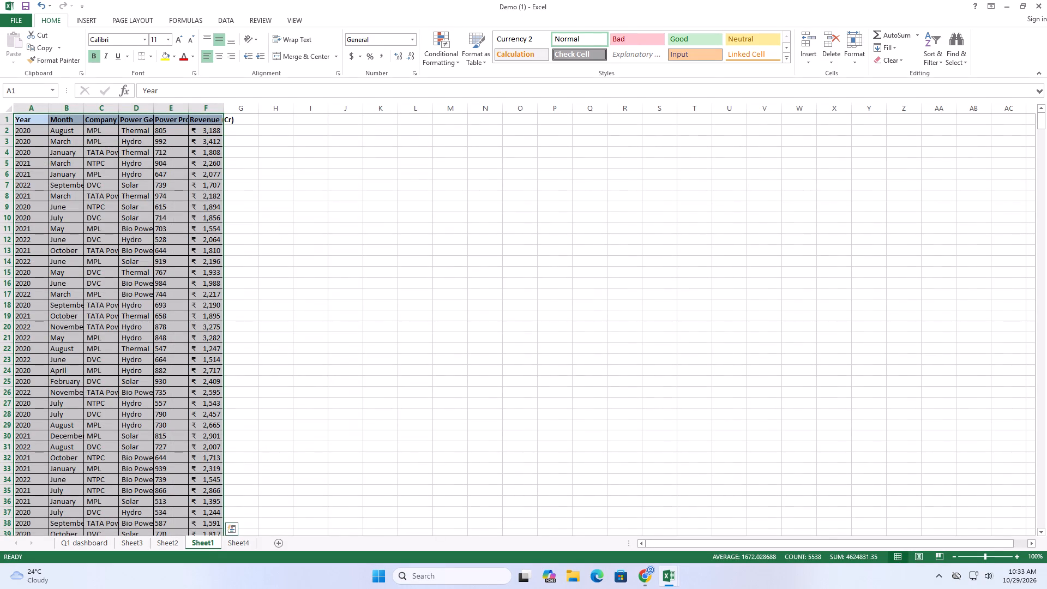
# Examine the task description and the sample dashboard picture with its slicers and charts on the Q1 dashboard sheet.
pyautogui.click(91, 543)
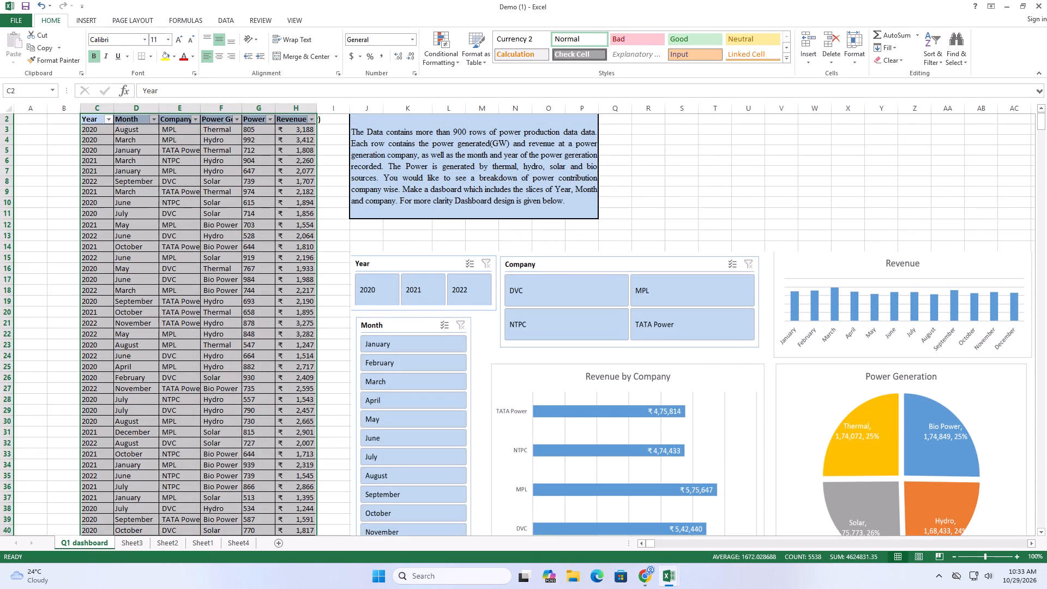
pyautogui.scroll(6, 684, 207)
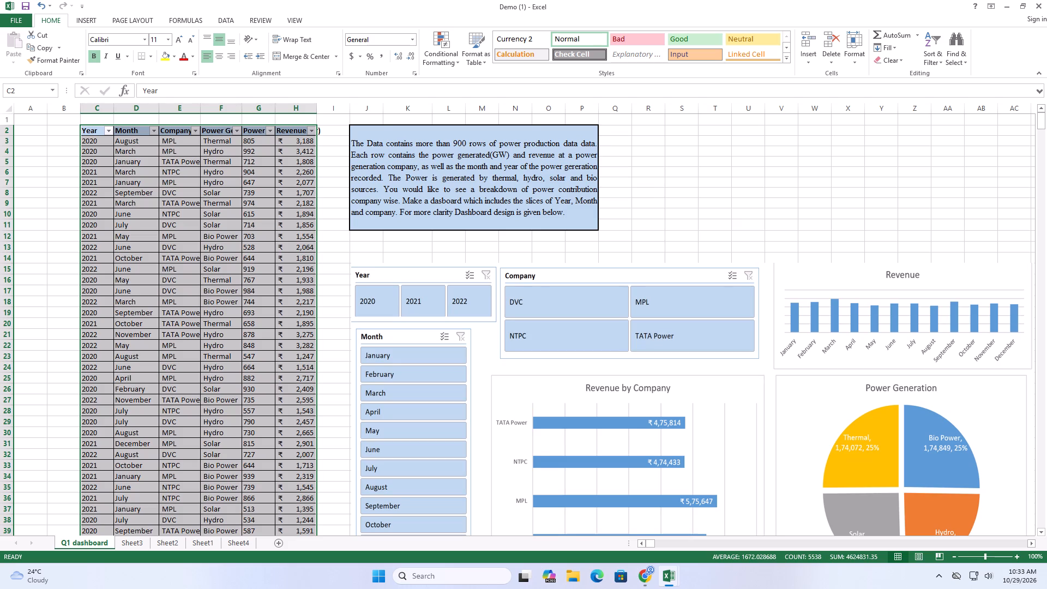
pyautogui.scroll(-1, 636, 194)
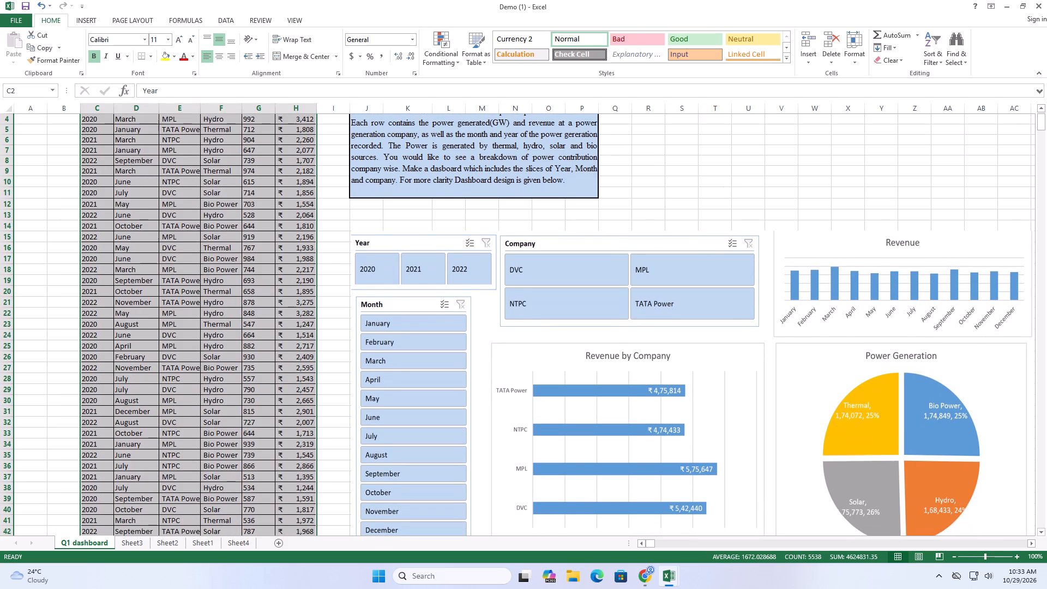
pyautogui.click(473, 273)
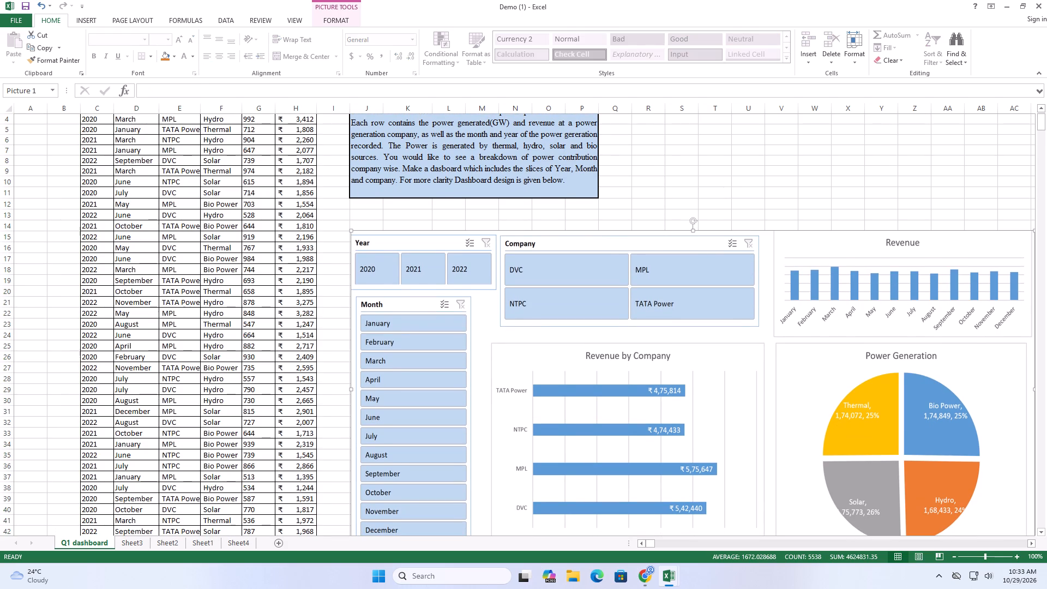
pyautogui.click(583, 268)
pyautogui.scroll(-1, 583, 256)
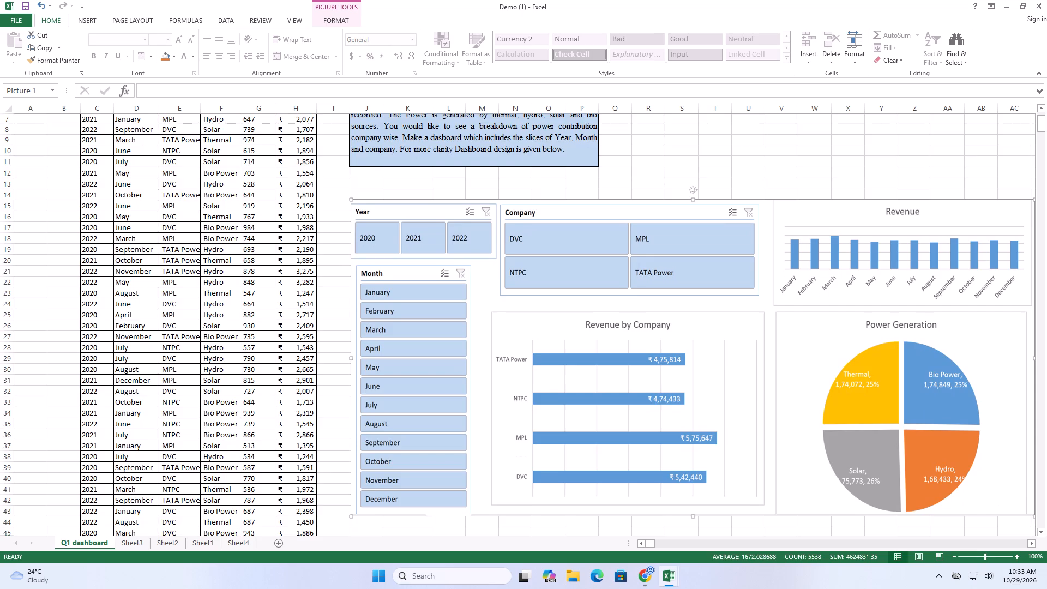
pyautogui.scroll(-5, 583, 256)
pyautogui.scroll(1, 583, 255)
pyautogui.scroll(-1, 583, 255)
pyautogui.scroll(8, 583, 255)
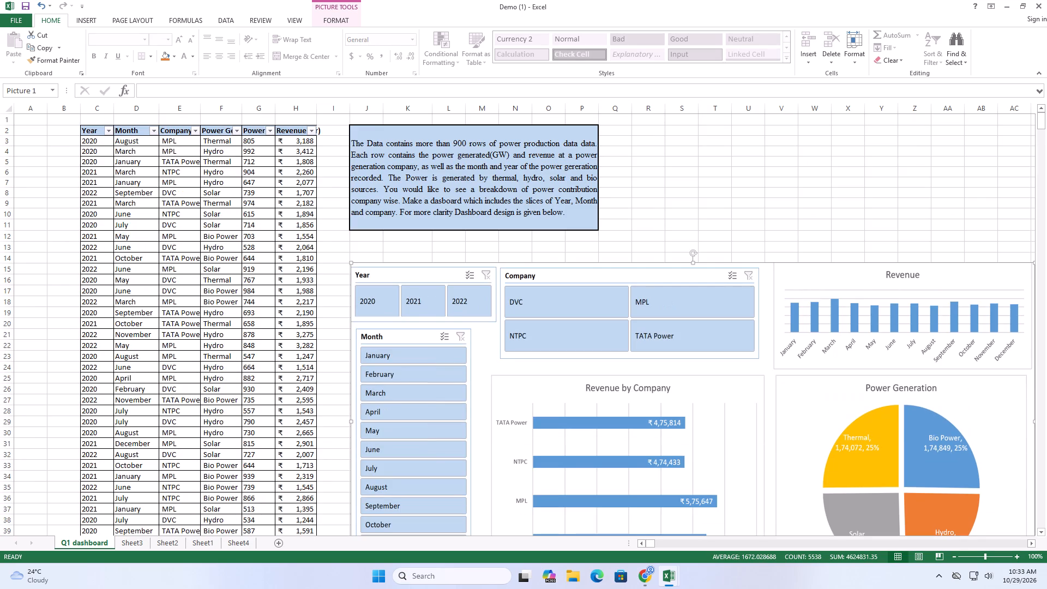
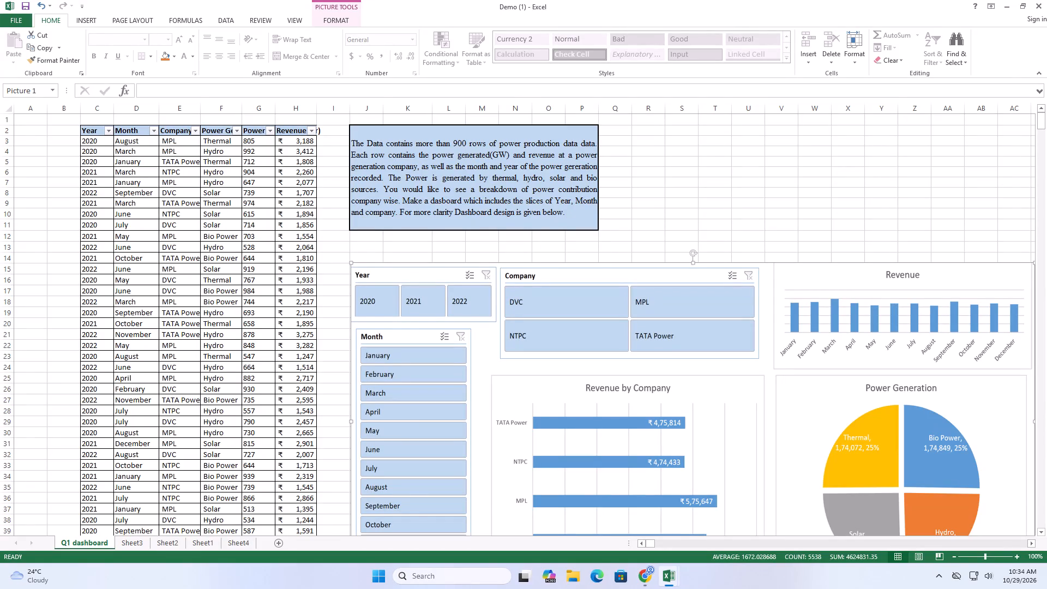
# Delete Sheet4, which holds an empty PivotTable, from the workbook.
pyautogui.click(165, 544)
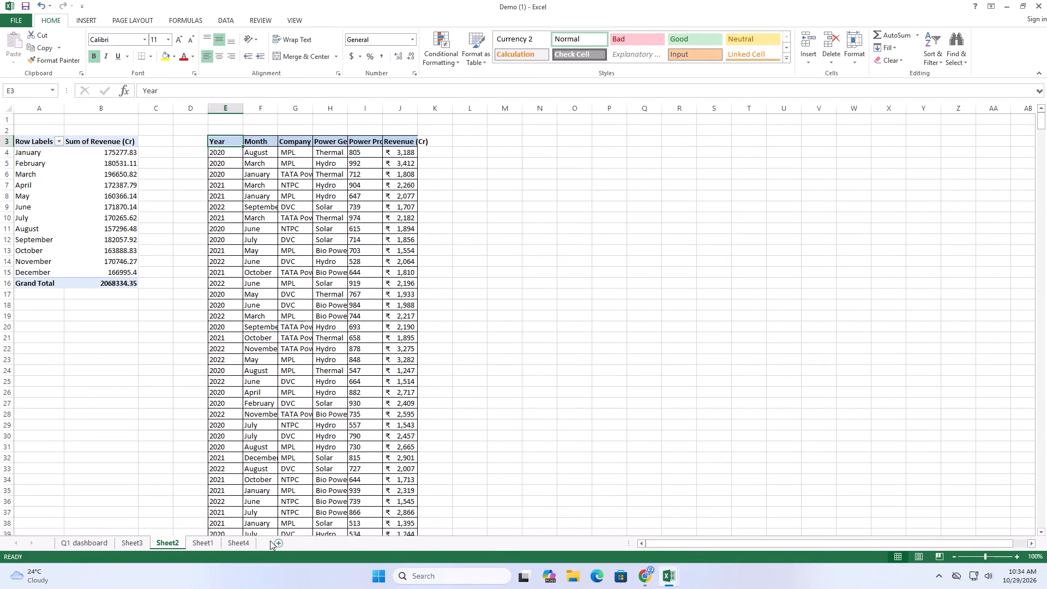
pyautogui.click(245, 542)
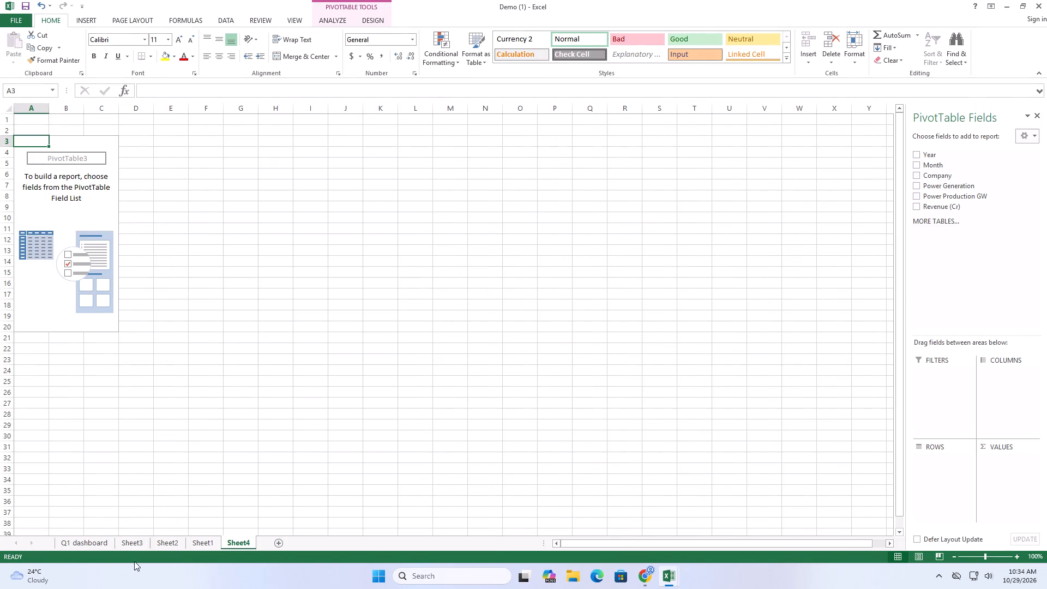
pyautogui.click(104, 546)
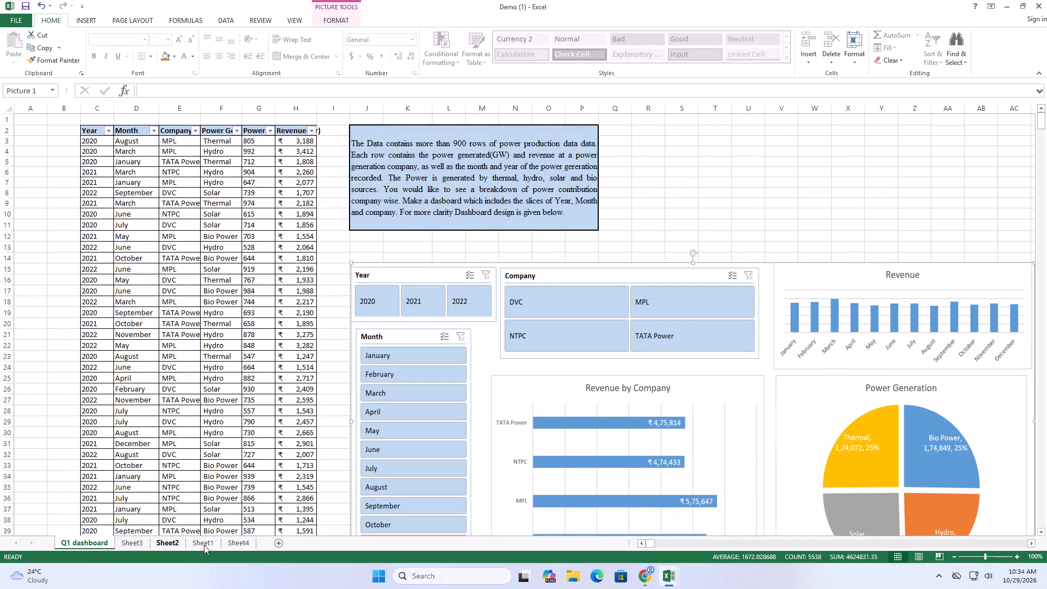
pyautogui.click(230, 545)
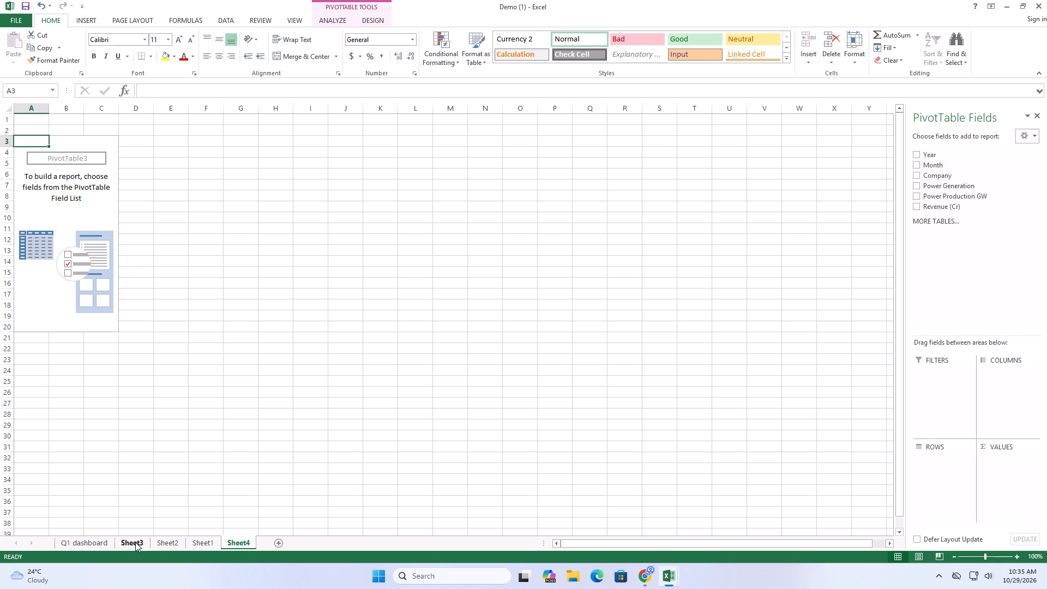
pyautogui.rightClick(242, 544)
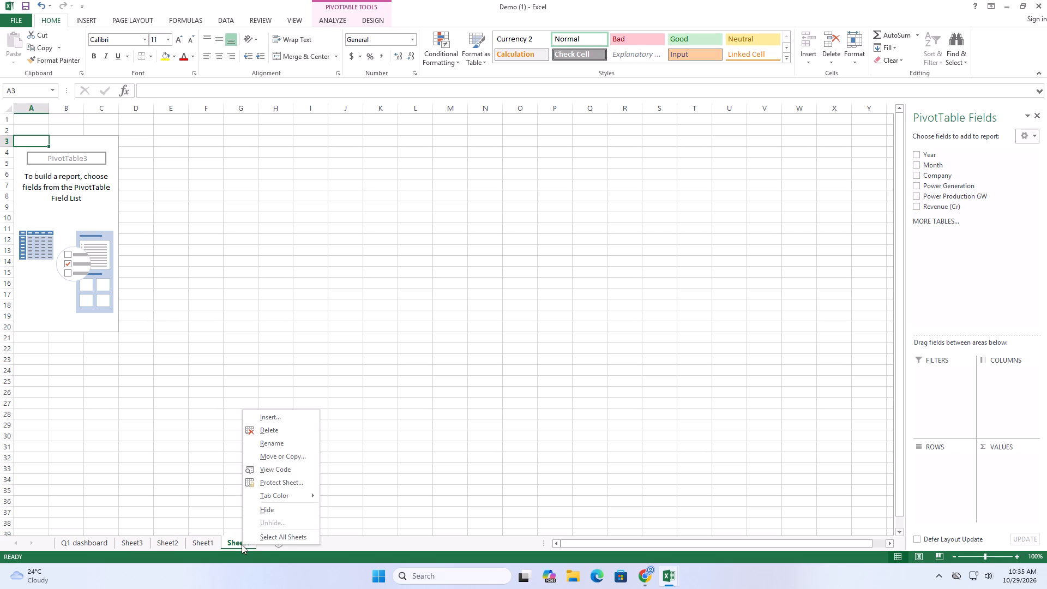
pyautogui.click(267, 432)
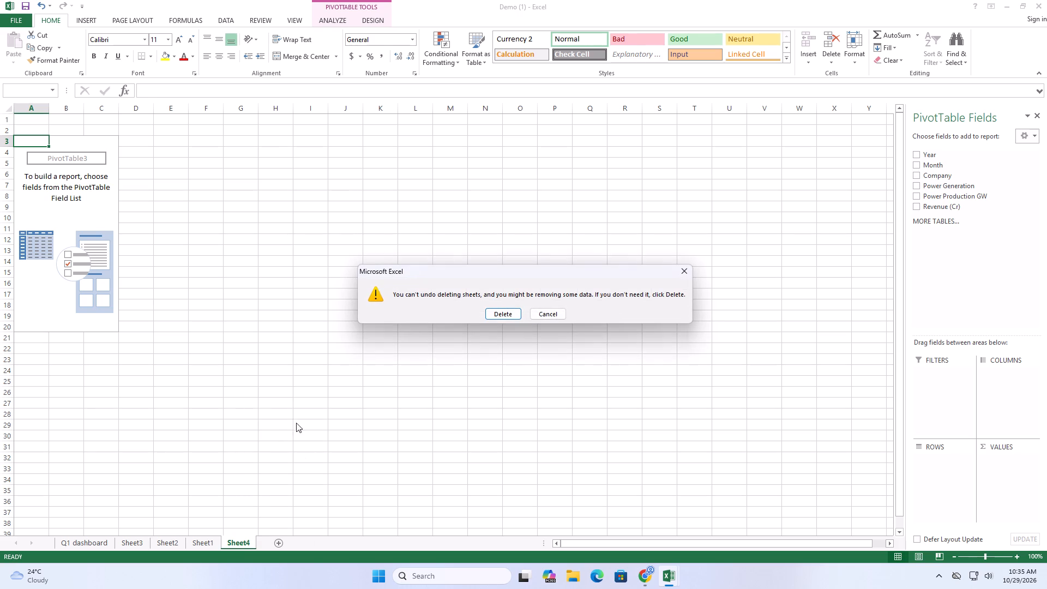
pyautogui.click(495, 314)
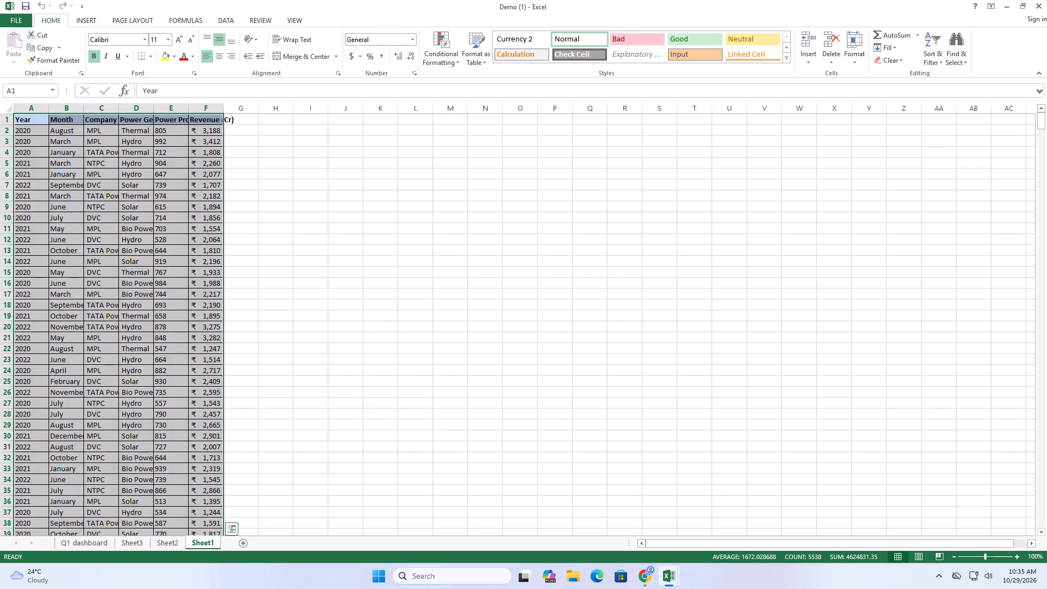
# Delete Sheet1, which holds only a copy of the source data, from the workbook.
pyautogui.click(124, 544)
pyautogui.click(169, 540)
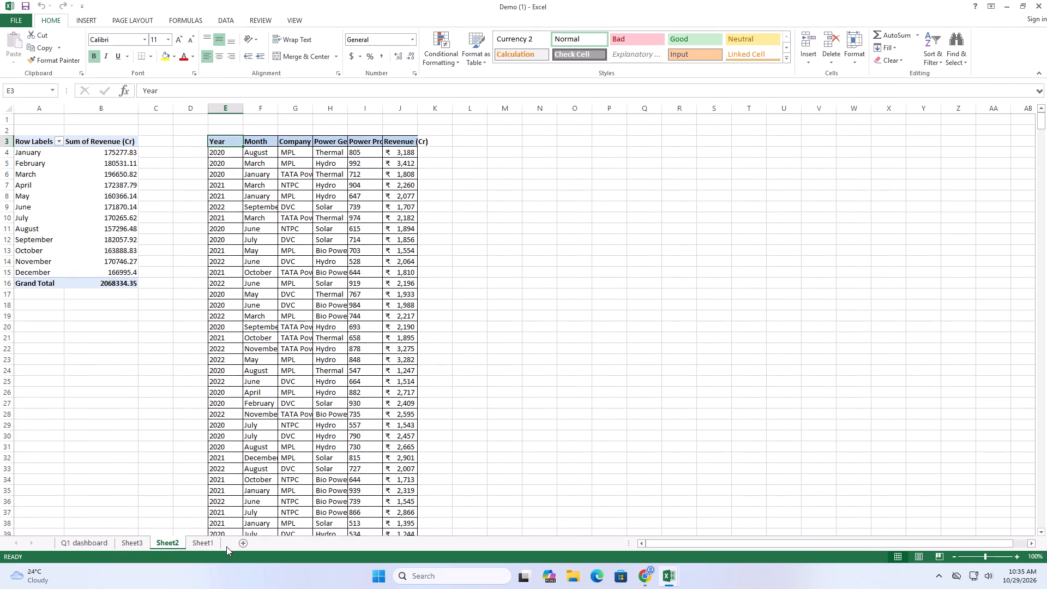
pyautogui.click(208, 540)
pyautogui.rightClick(204, 541)
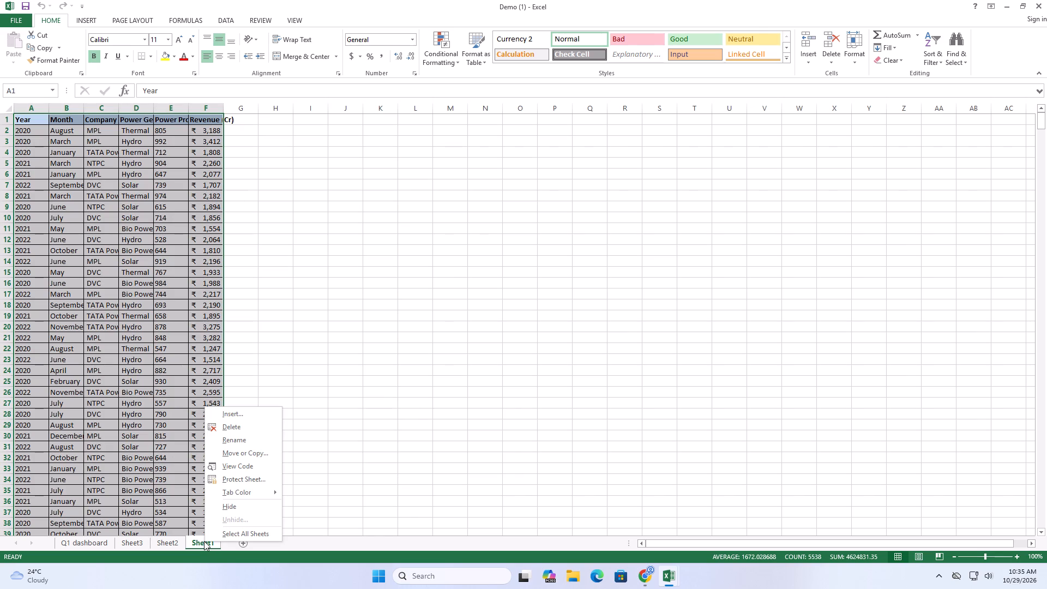
pyautogui.click(235, 428)
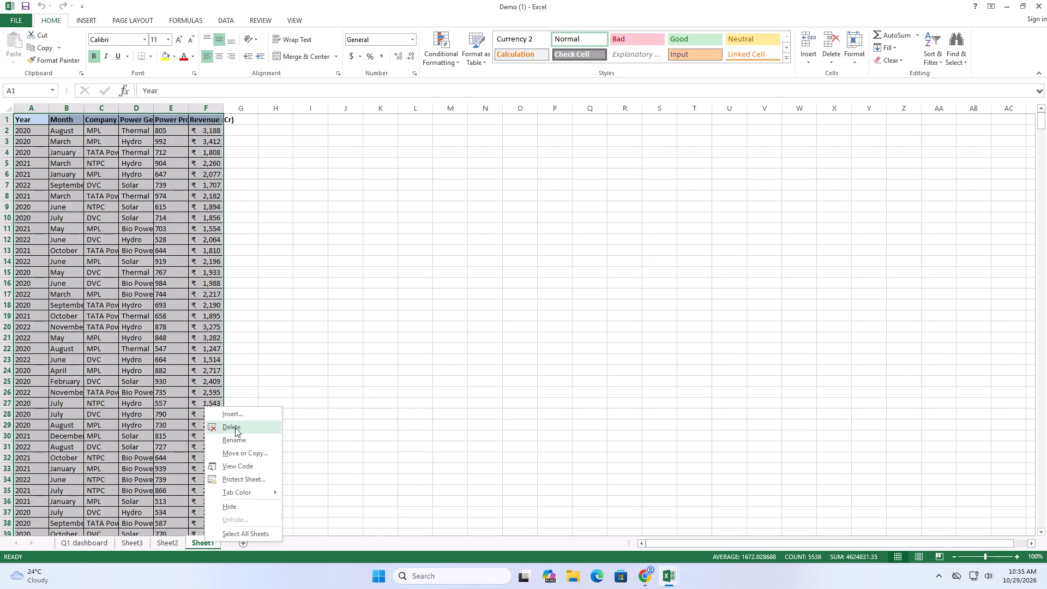
pyautogui.click(508, 310)
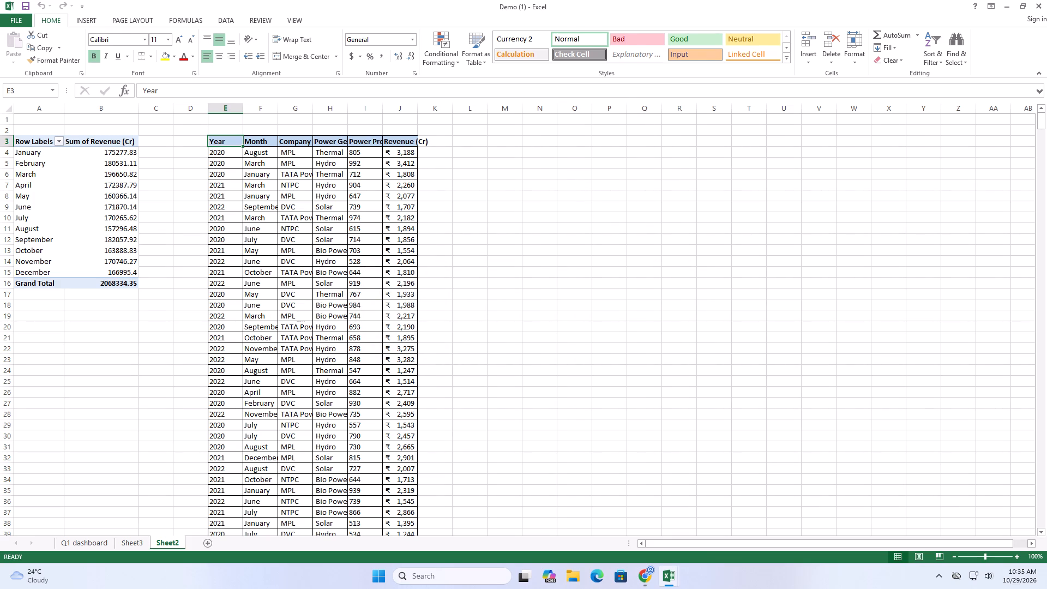
# Insert a PivotTable on a new worksheet from the full data range E3:J925 on Sheet2.
pyautogui.moveTo(230, 140); pyautogui.dragTo(400, 192)
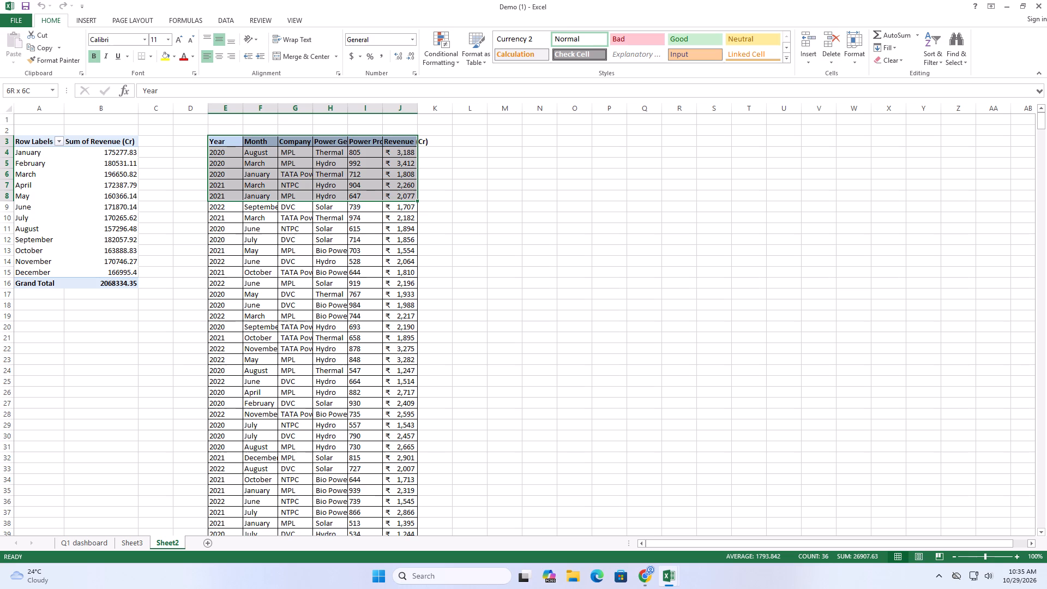
pyautogui.hotkey('ctrl', 'shift', 'Down')
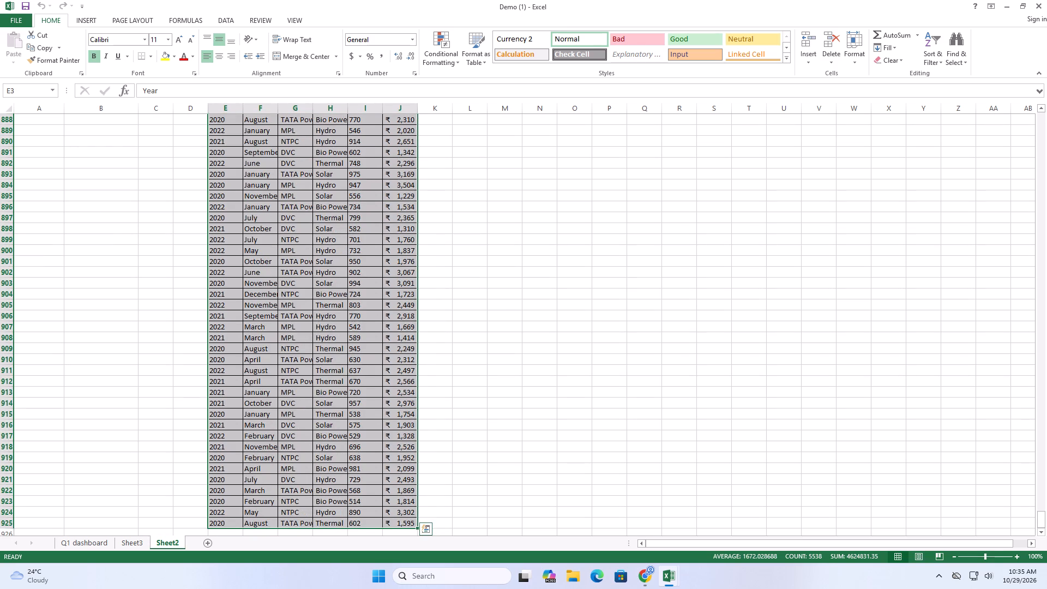
pyautogui.scroll(4, 298, 182)
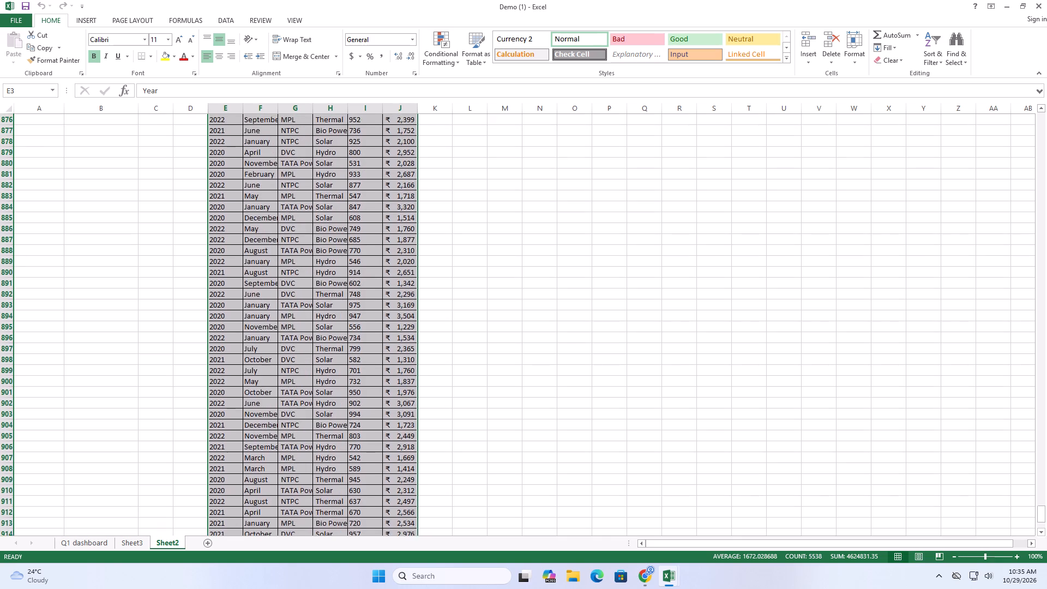
pyautogui.scroll(1, 299, 185)
pyautogui.scroll(-1, 299, 185)
pyautogui.scroll(3, 299, 185)
pyautogui.scroll(-1, 302, 184)
pyautogui.scroll(6, 302, 184)
pyautogui.rightClick(302, 184)
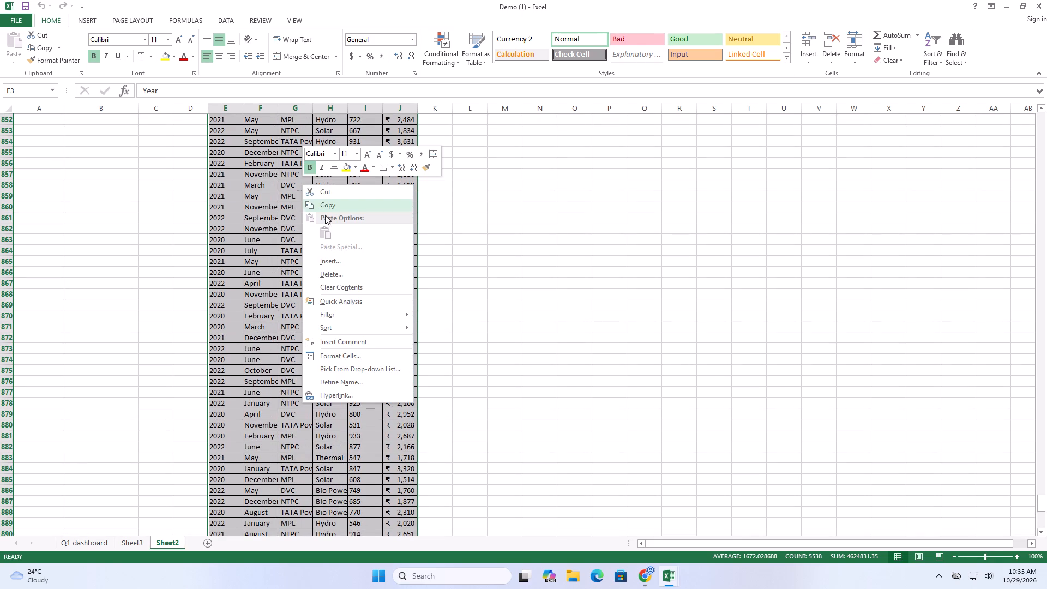
pyautogui.click(78, 16)
pyautogui.click(22, 50)
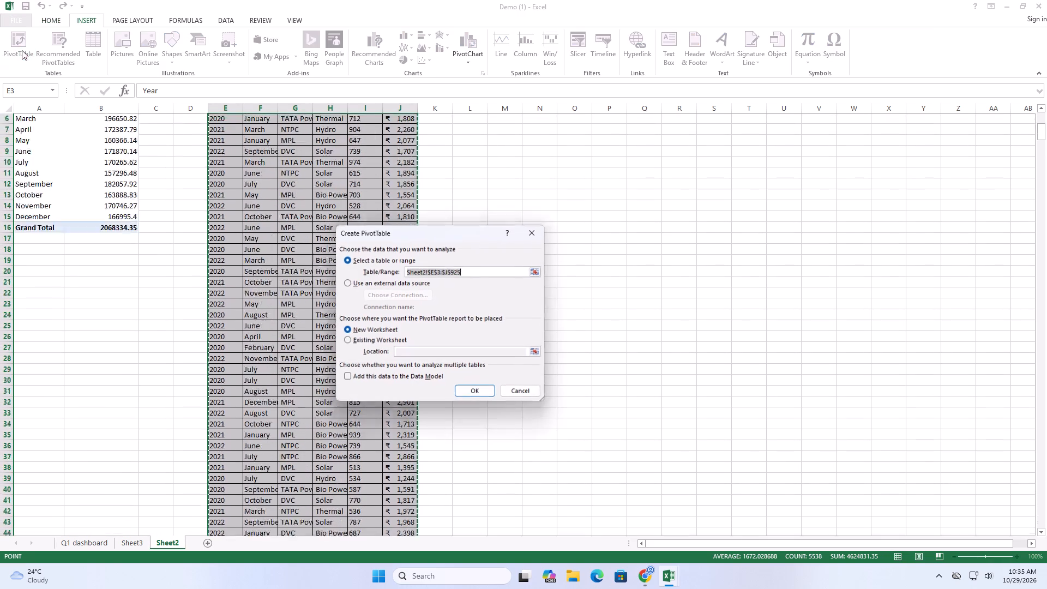
pyautogui.click(472, 393)
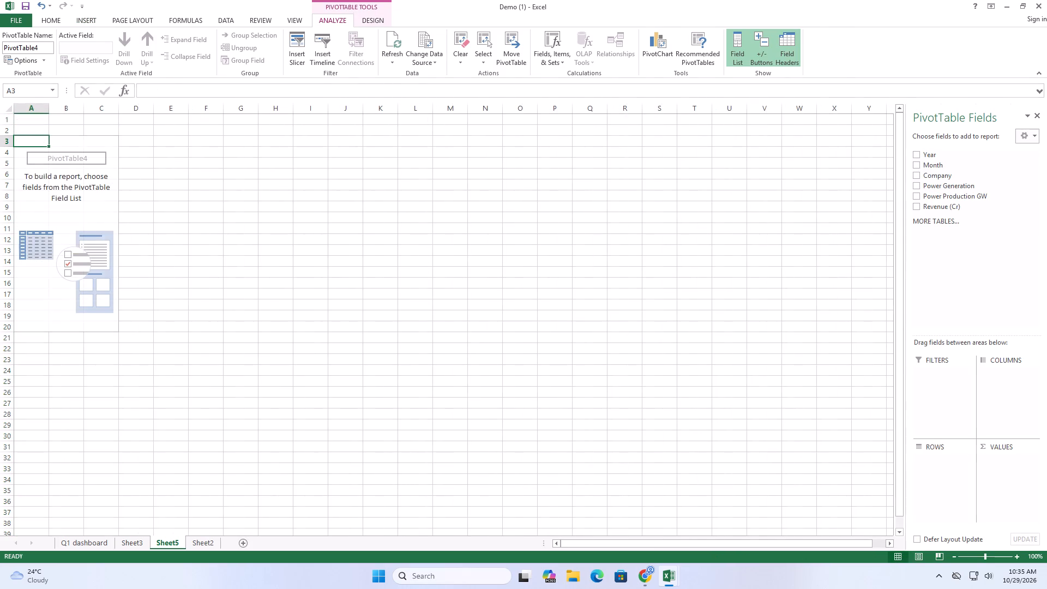
# Delete Sheet3 with its unused empty PivotTable from the workbook.
pyautogui.rightClick(131, 542)
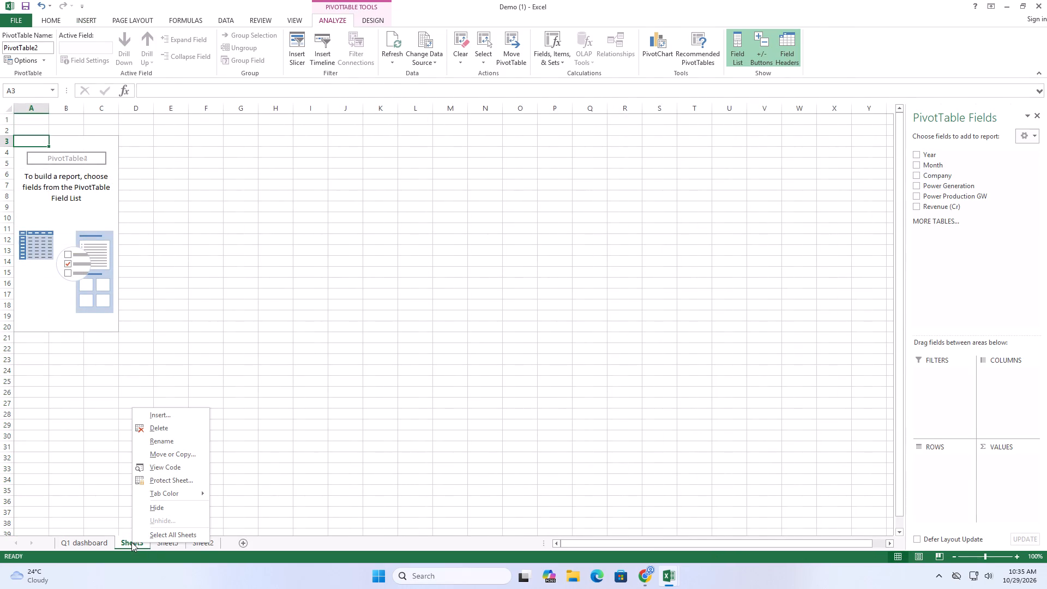
pyautogui.click(166, 429)
pyautogui.click(491, 311)
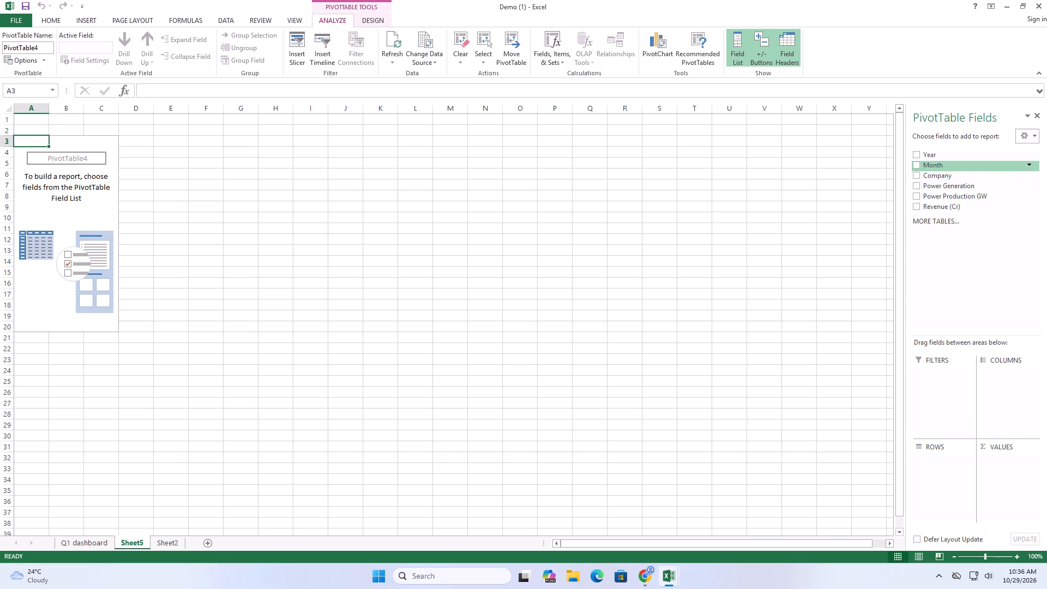
# Build the Sheet5 PivotTable with Month as rows and the sum of Revenue (Cr) as values.
pyautogui.moveTo(935, 170); pyautogui.dragTo(934, 458)
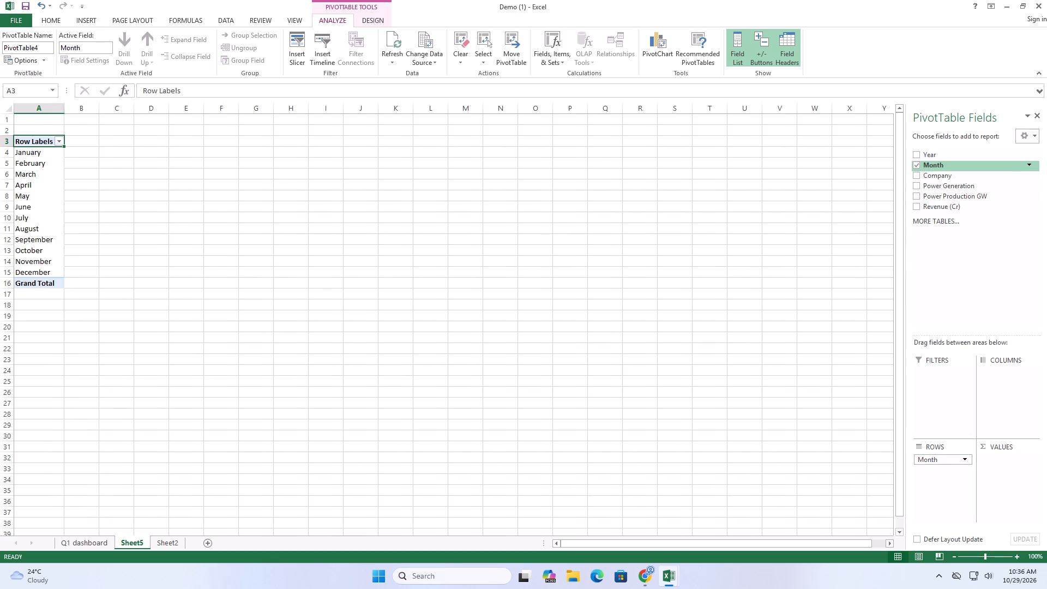
pyautogui.moveTo(955, 206); pyautogui.dragTo(948, 152)
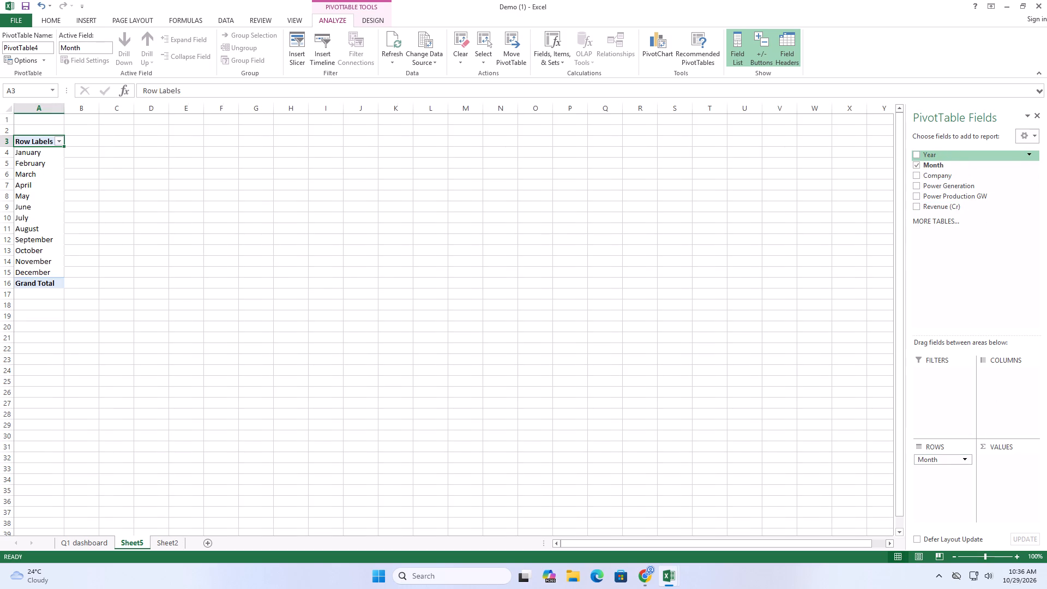
pyautogui.moveTo(948, 152); pyautogui.dragTo(1000, 471)
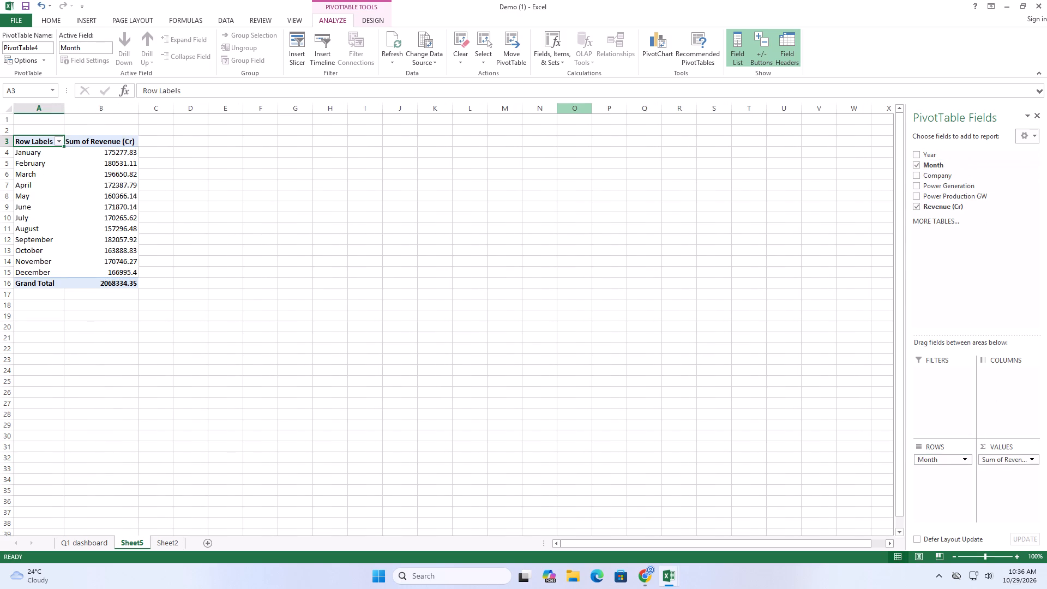
# Copy the whole monthly revenue PivotTable, A3:B16, on Sheet5.
pyautogui.moveTo(32, 144); pyautogui.dragTo(124, 280)
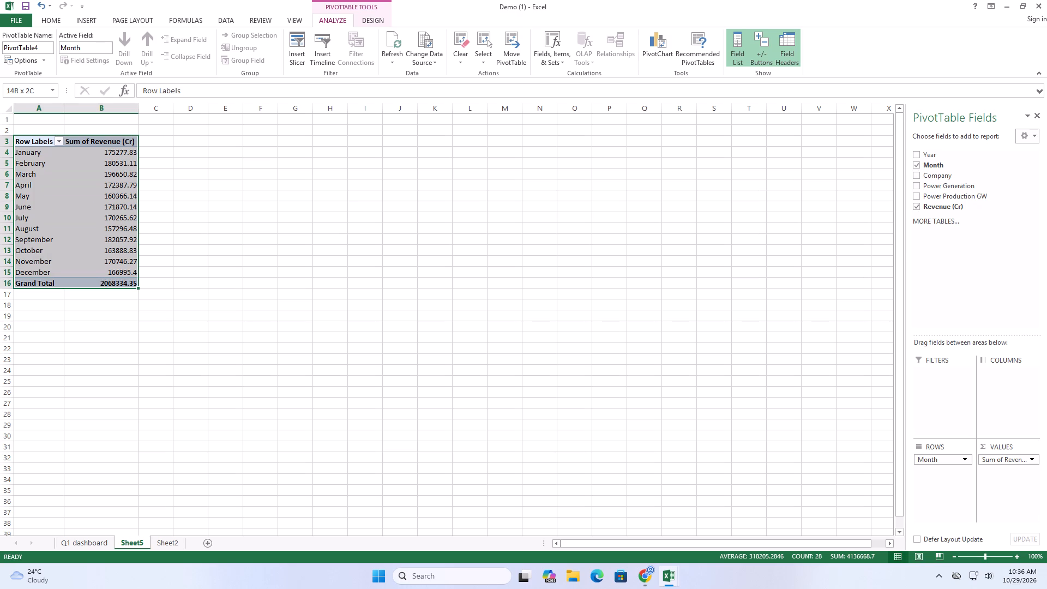
pyautogui.moveTo(124, 280); pyautogui.dragTo(125, 283)
pyautogui.rightClick(107, 229)
pyautogui.click(118, 234)
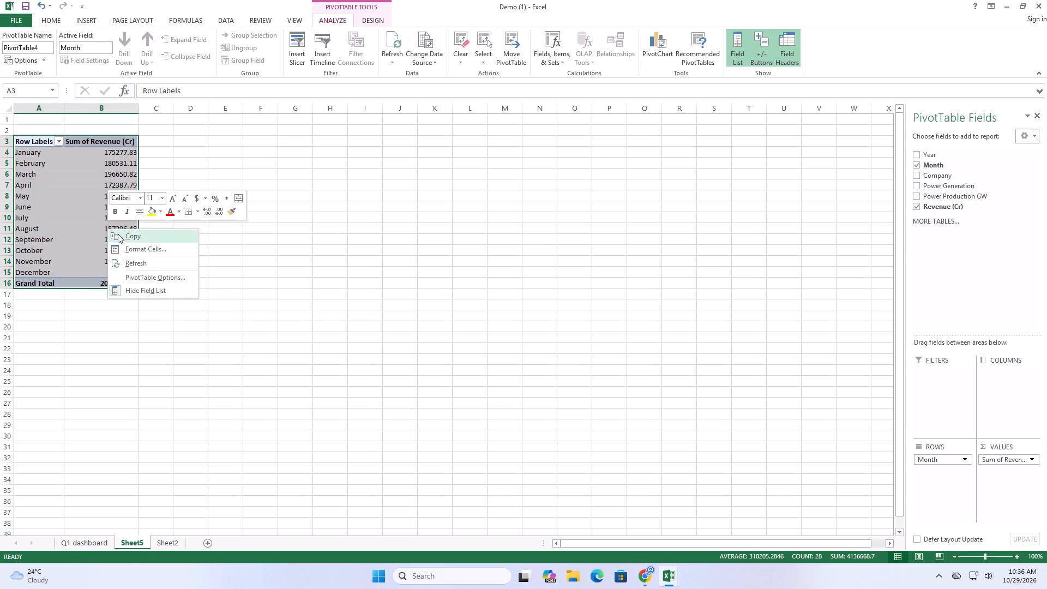
# Compare the monthly revenue PivotTables on Sheet5 and Sheet2, including the source data beside the one on Sheet2.
pyautogui.click(170, 539)
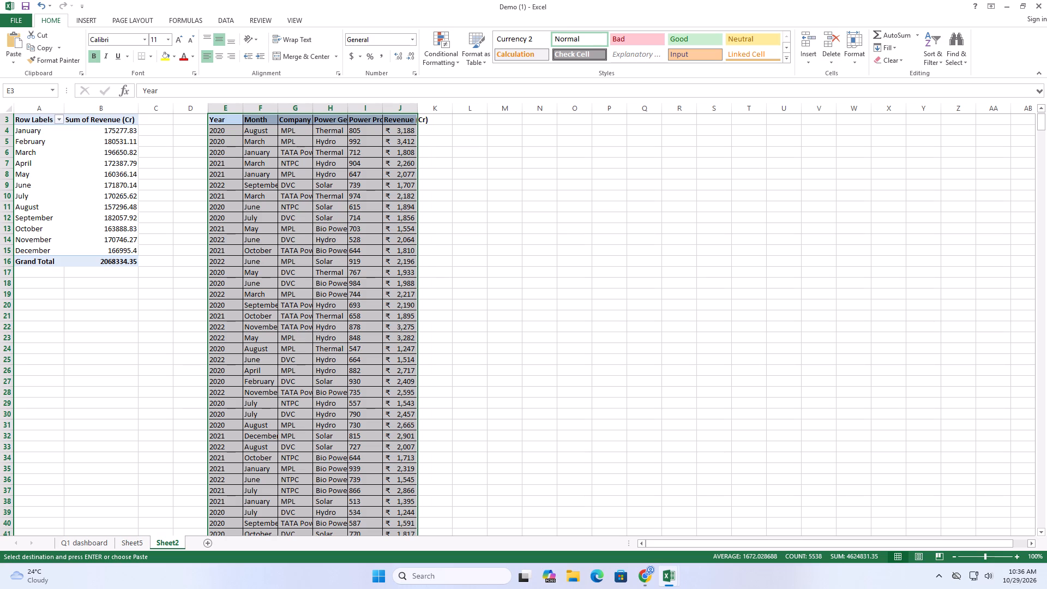
pyautogui.click(132, 542)
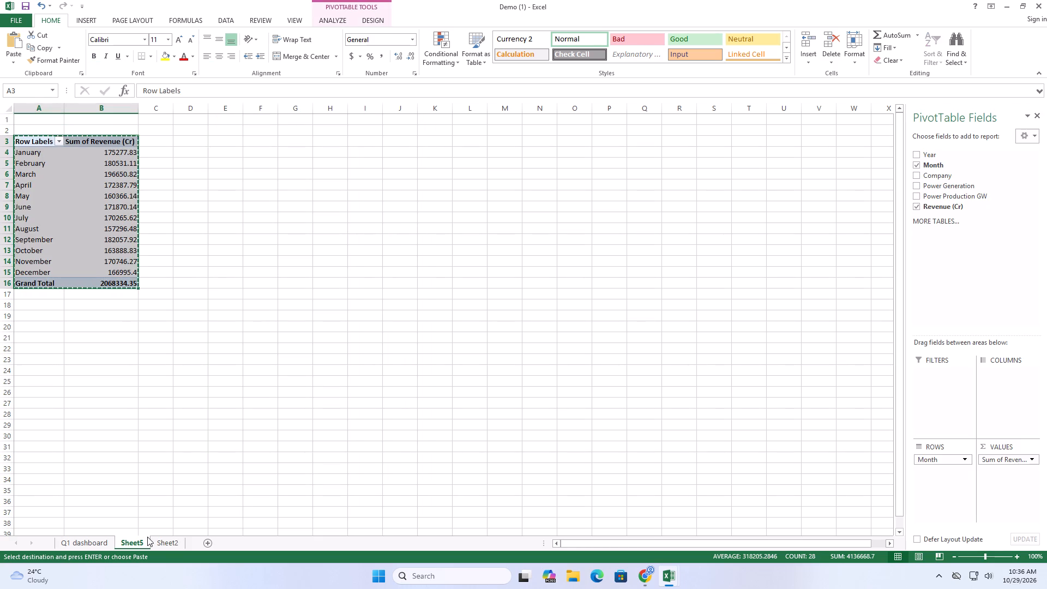
pyautogui.click(158, 540)
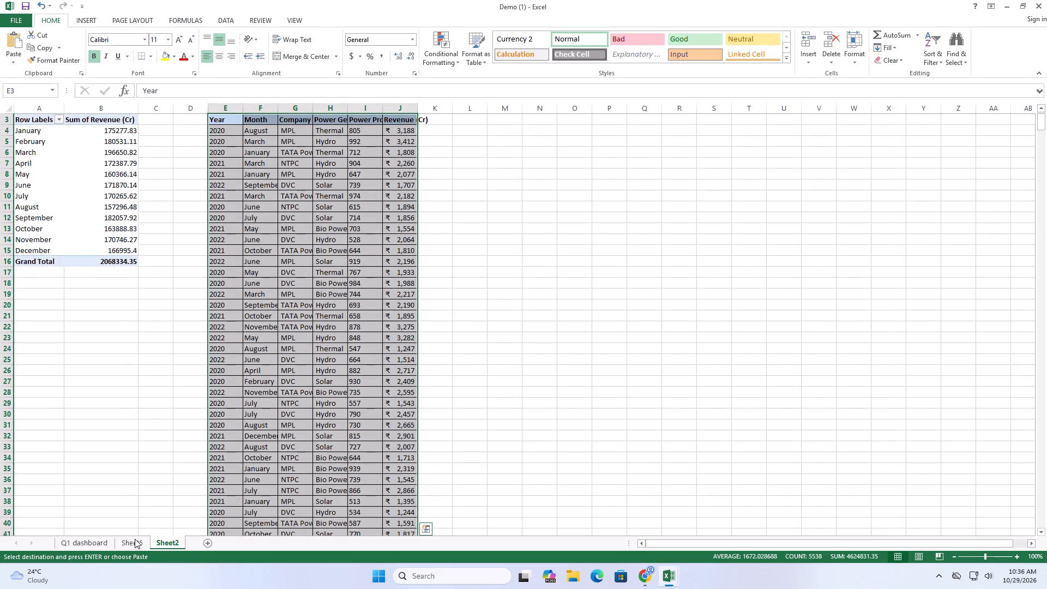
pyautogui.click(135, 539)
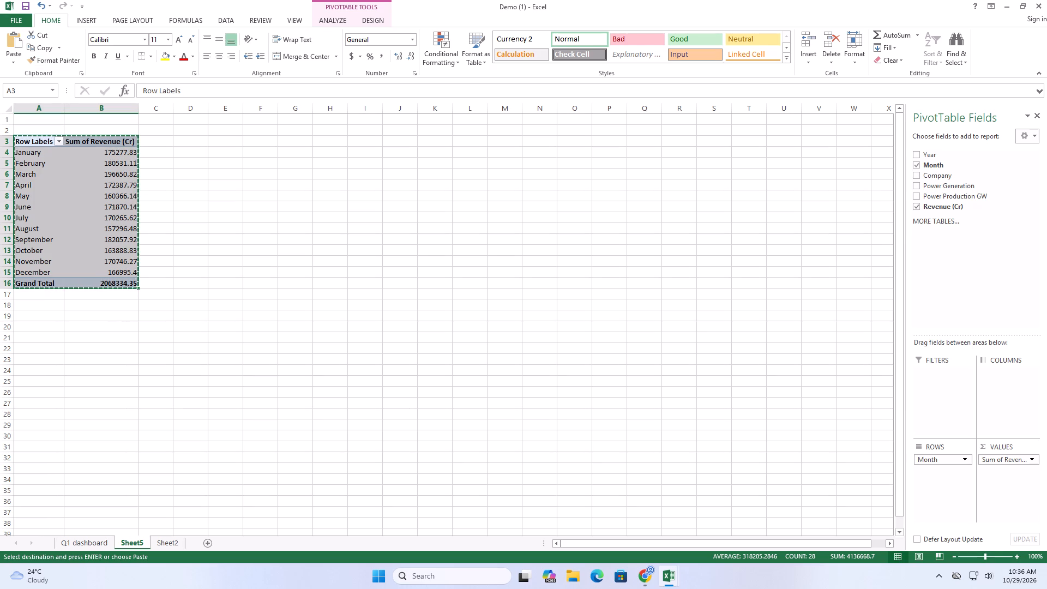
pyautogui.click(169, 547)
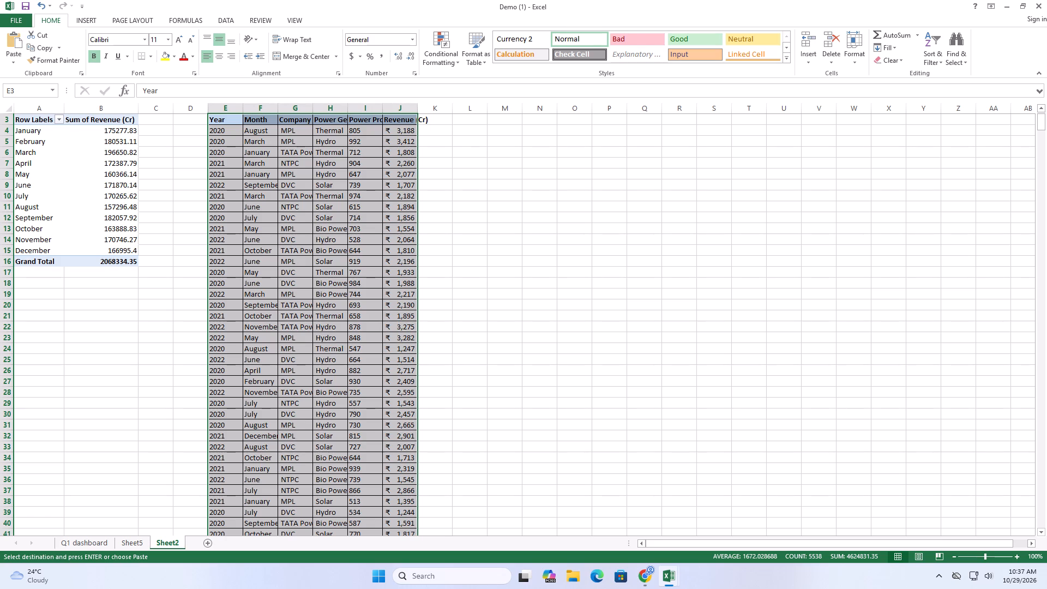
pyautogui.scroll(8, 167, 334)
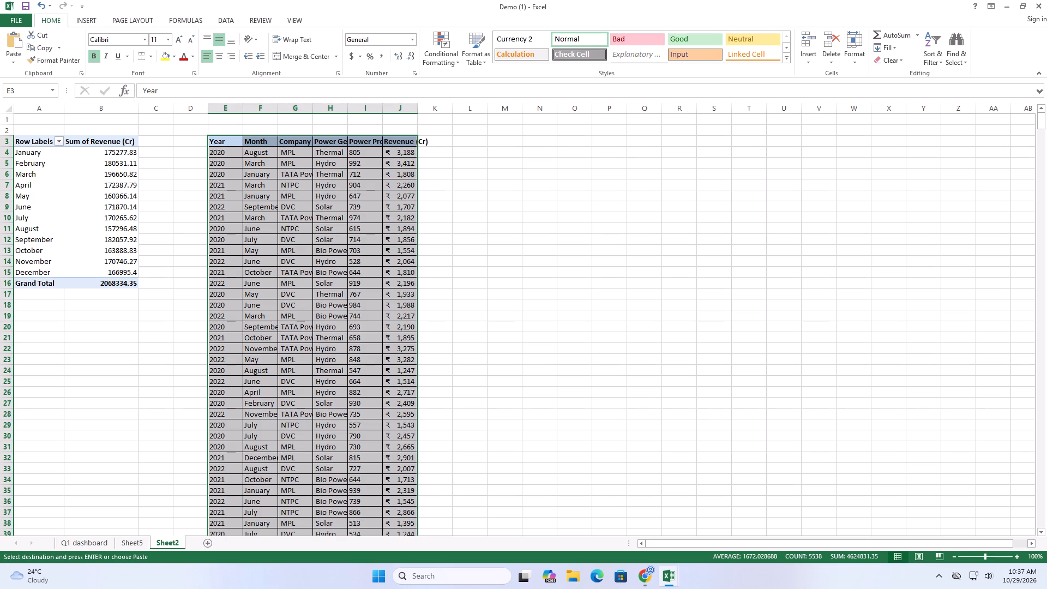
pyautogui.click(131, 540)
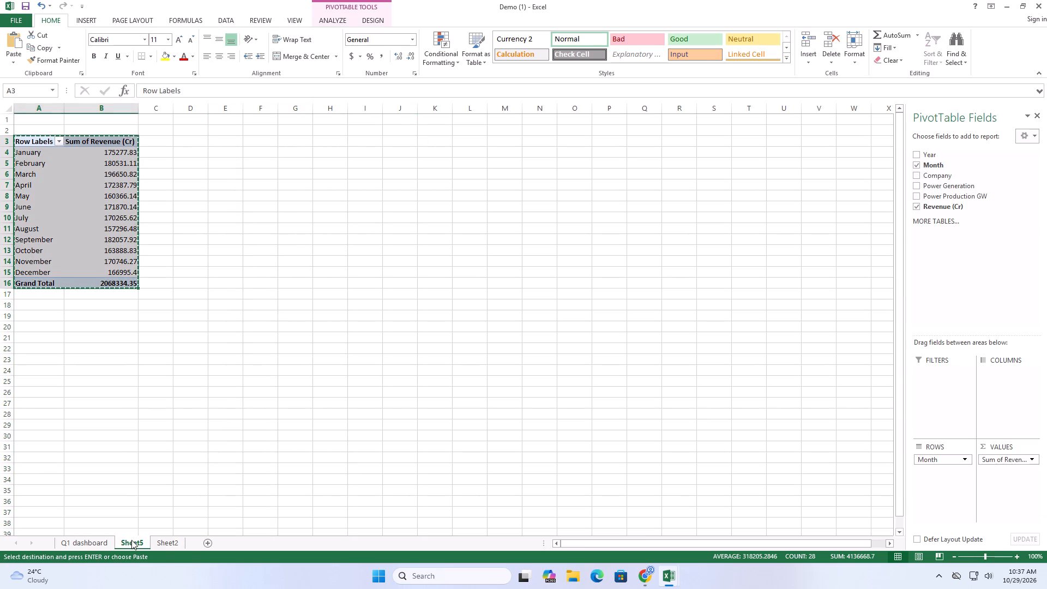